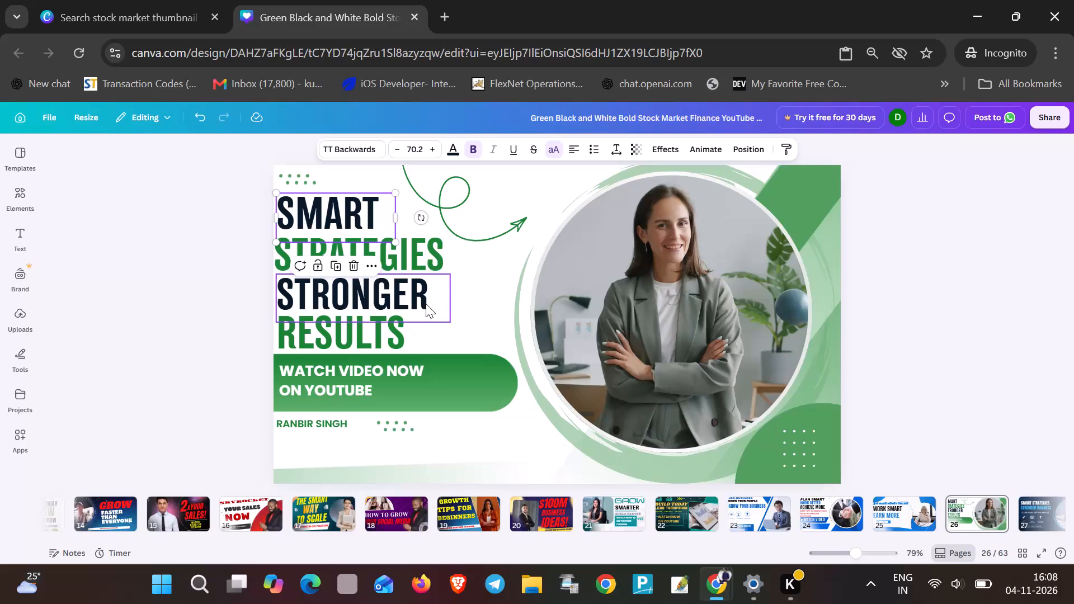
Move the curly green arrow on page 26 up and right, away from the headline and closer to the photo.
click(338, 205)
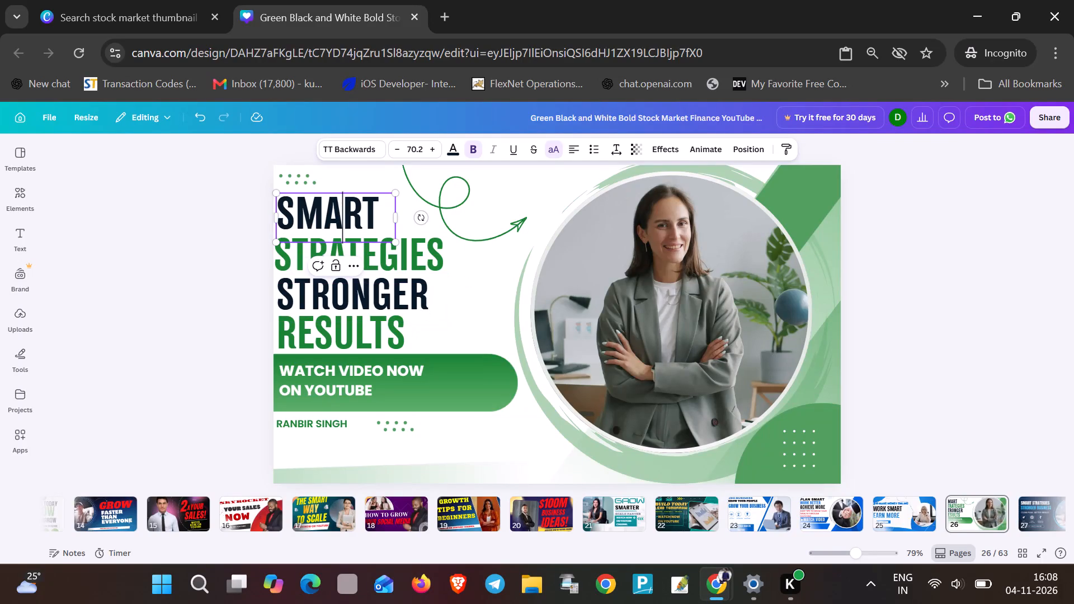
click(427, 229)
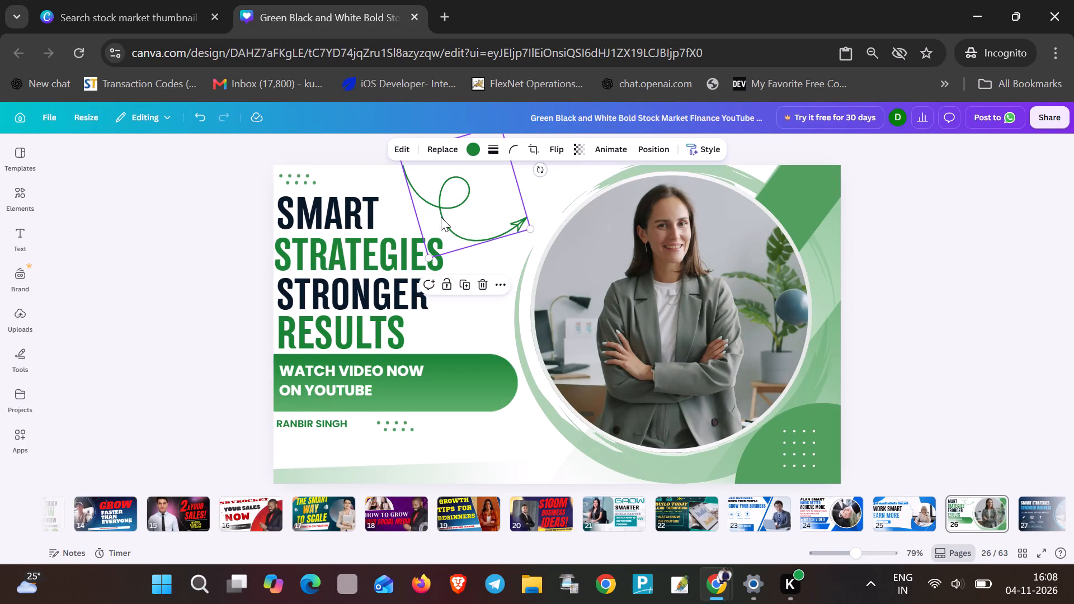
drag(441, 216, 475, 201)
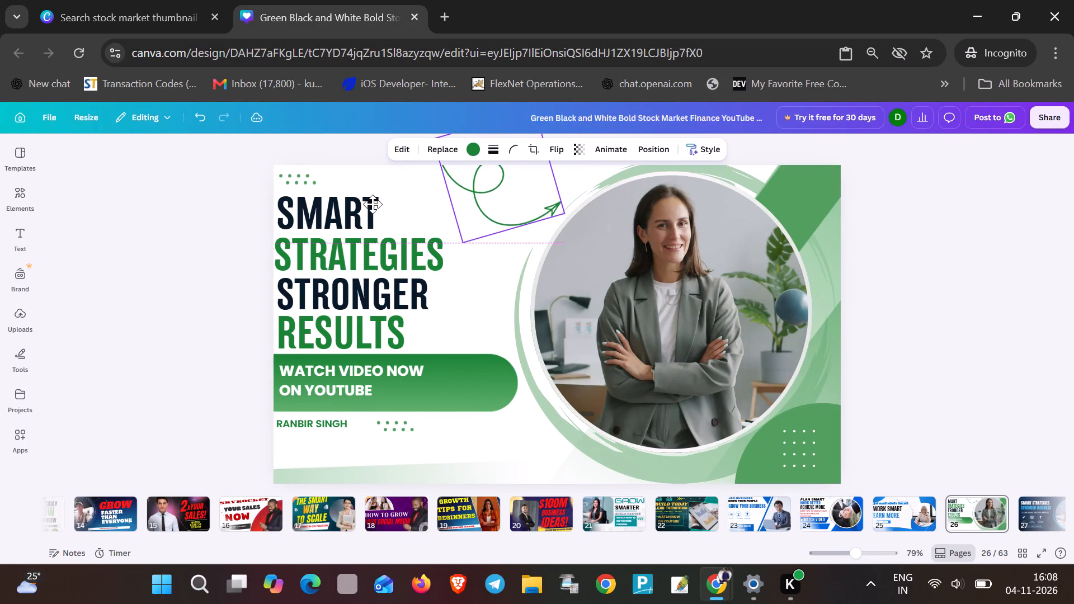
Shift the headline words SMART, STRATEGIES, STRONGER and RESULTS slightly up and realign them along the page's left margin.
drag(321, 225, 317, 202)
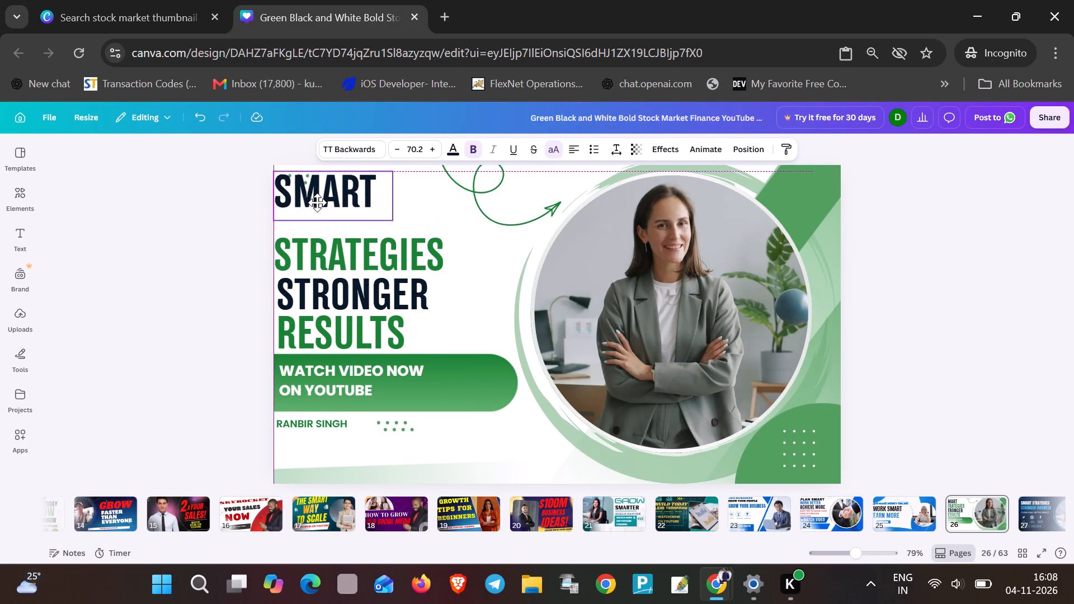
drag(317, 202, 325, 216)
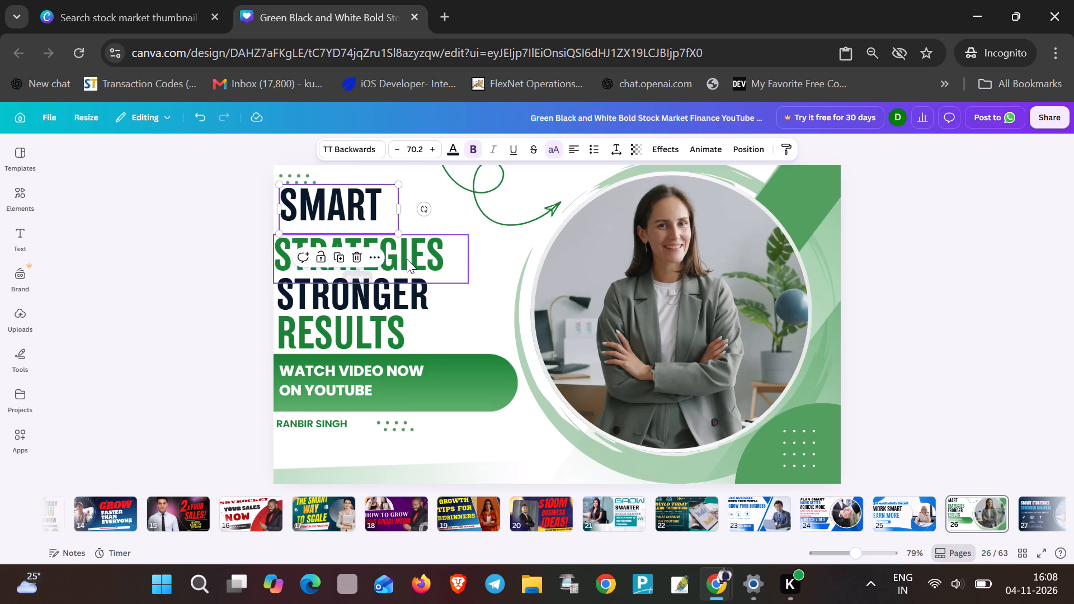
drag(407, 259, 410, 245)
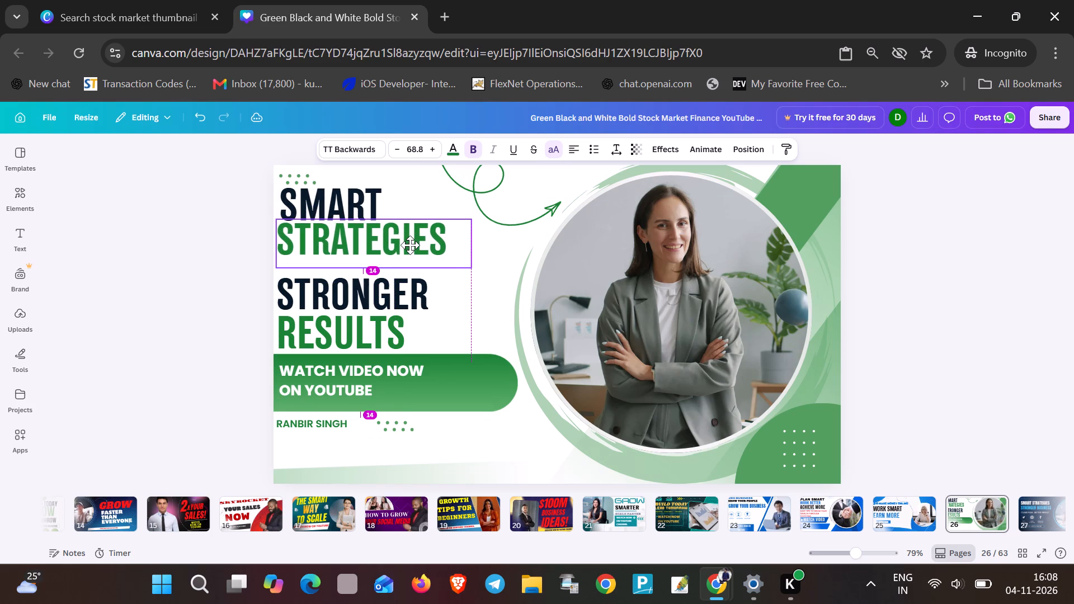
drag(410, 245, 411, 245)
drag(407, 300, 407, 282)
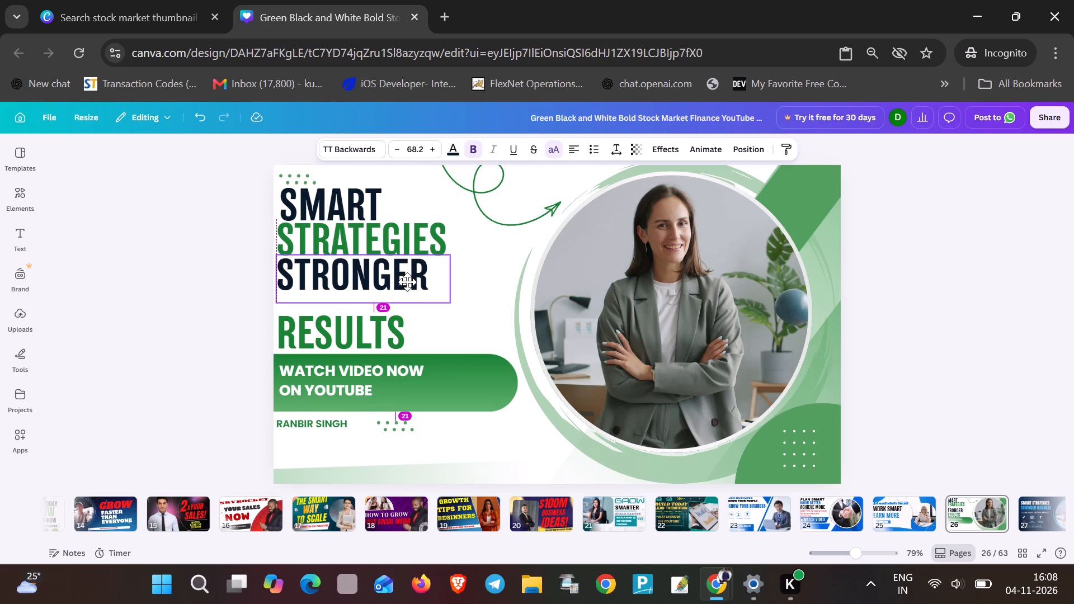
drag(407, 282, 409, 282)
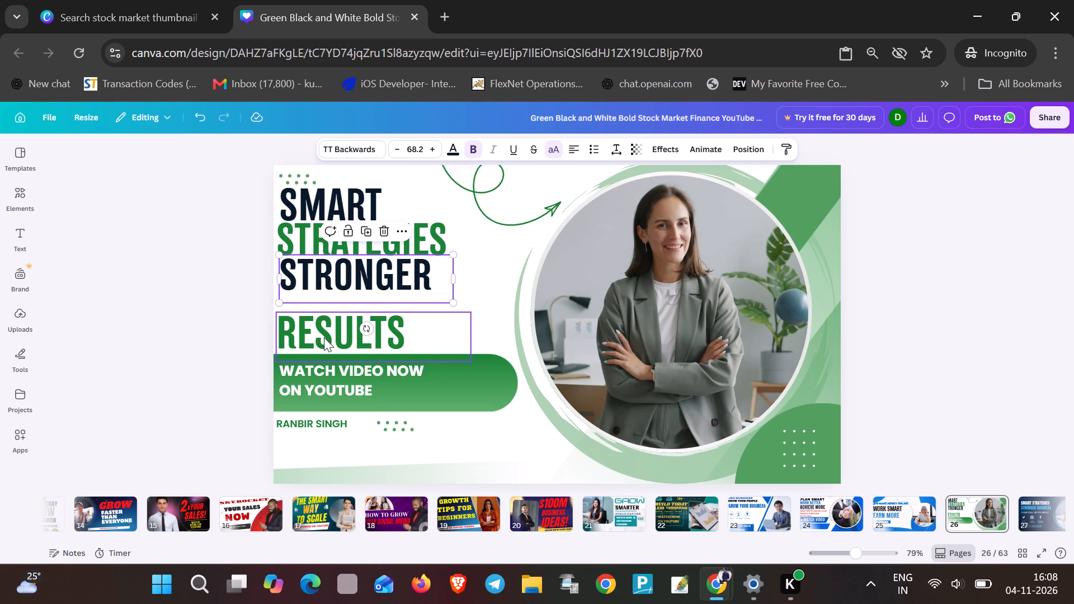
drag(322, 337, 326, 320)
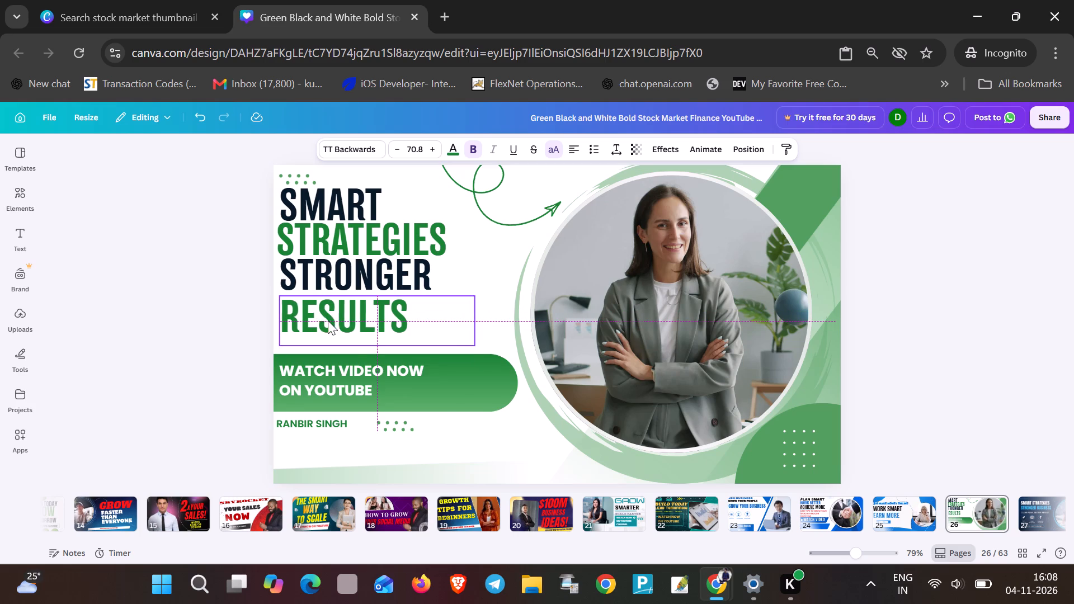
Move the green banner up slightly and reposition its WATCH VIDEO NOW ON YOUTUBE text inside it.
drag(496, 396, 491, 378)
drag(390, 375, 397, 388)
click(369, 381)
right_click(368, 381)
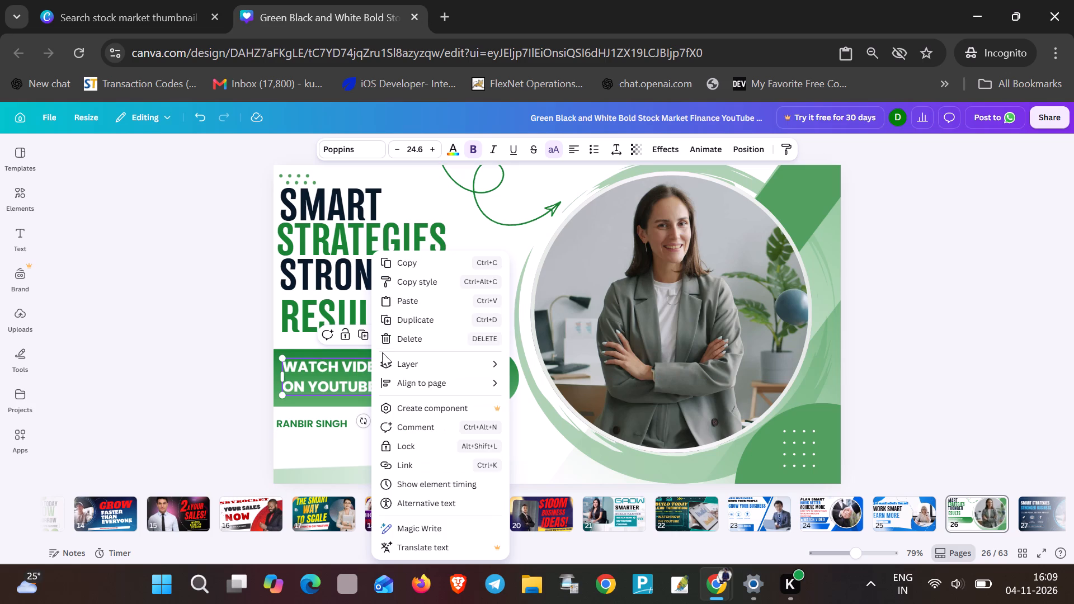
click(531, 406)
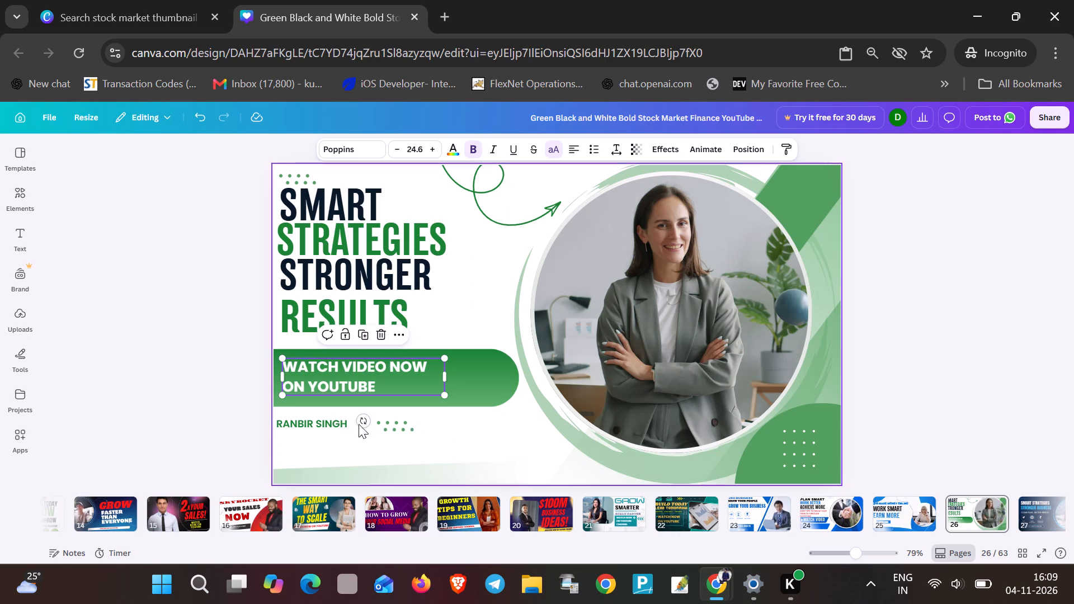
Nudge the presenter name under the banner and move the green dot pattern beside it to the page's lower-left corner.
click(326, 423)
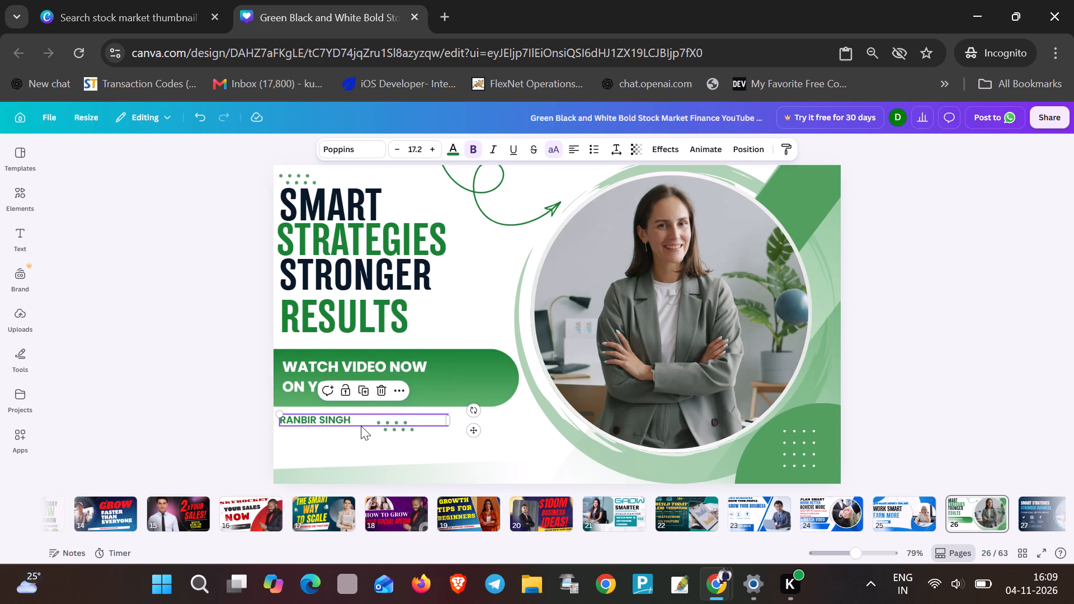
drag(394, 427, 412, 450)
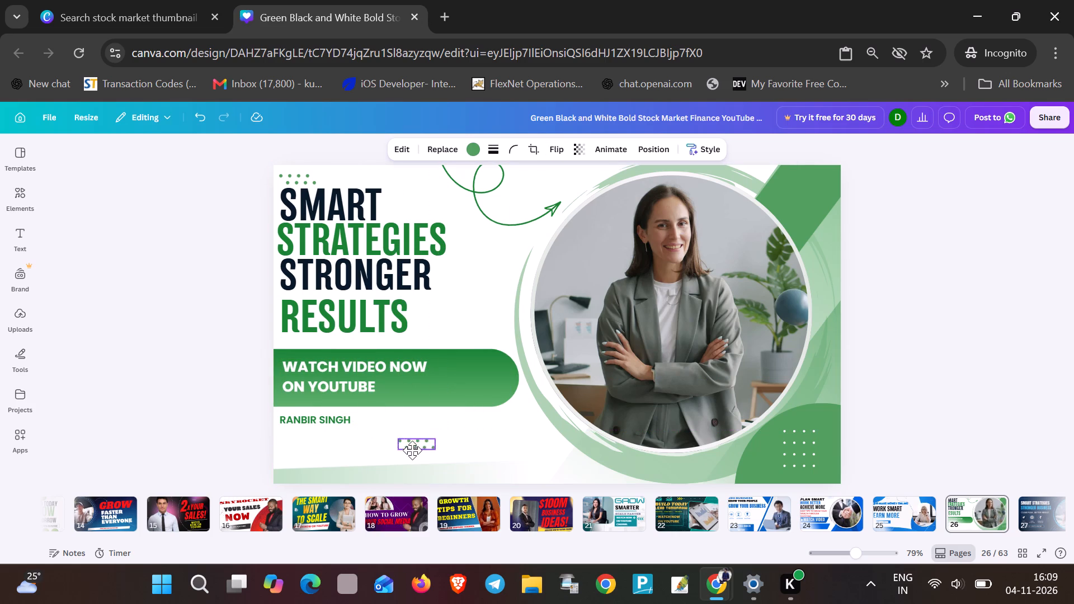
drag(412, 450, 294, 468)
Enlarge the presenter name below the banner to font size 26.
click(338, 414)
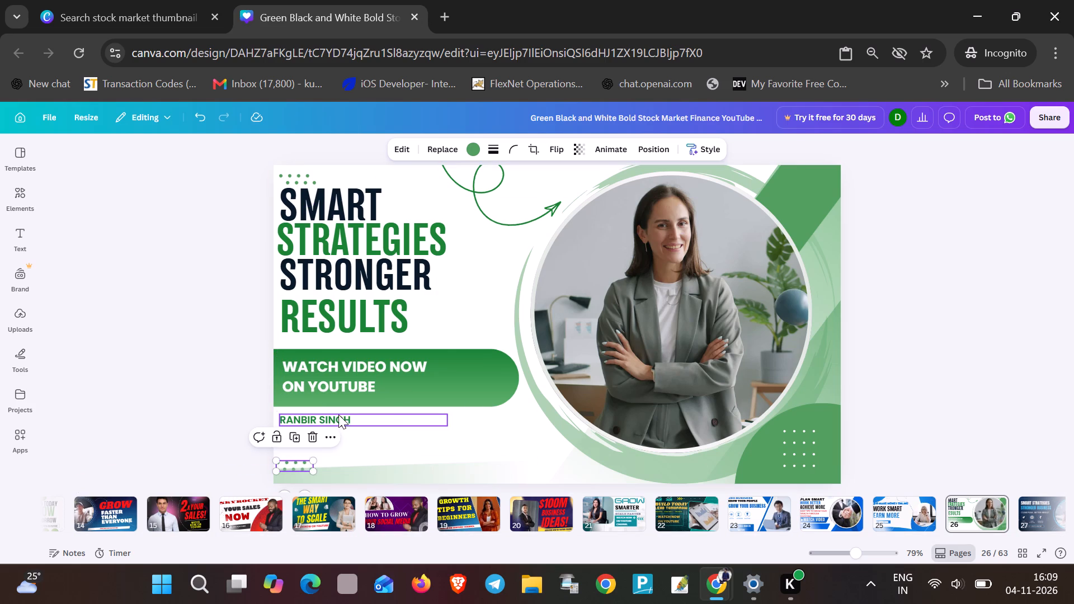
drag(446, 426, 450, 431)
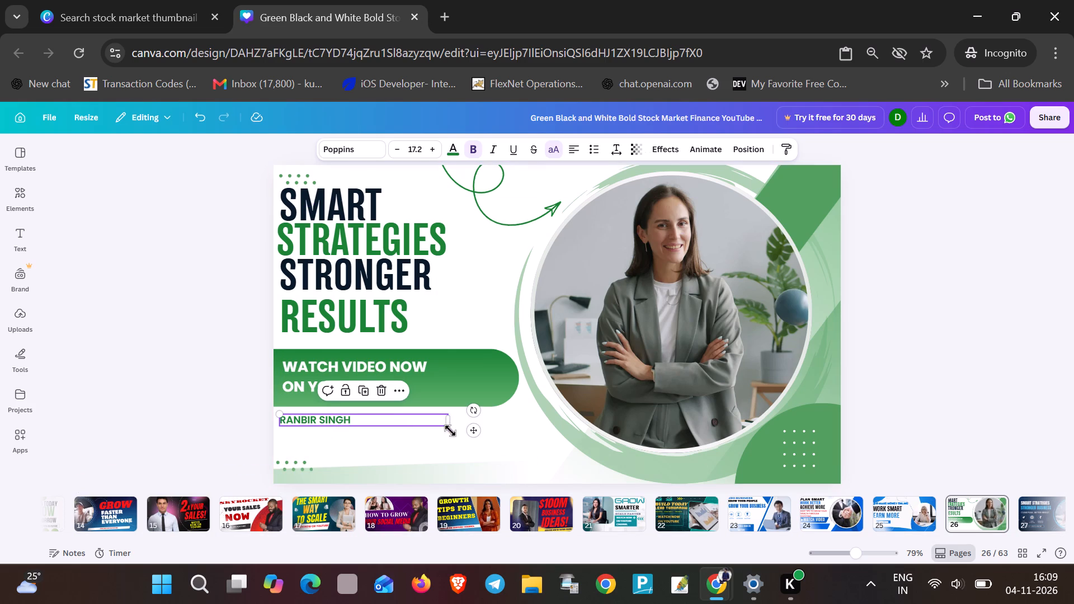
drag(450, 431, 529, 456)
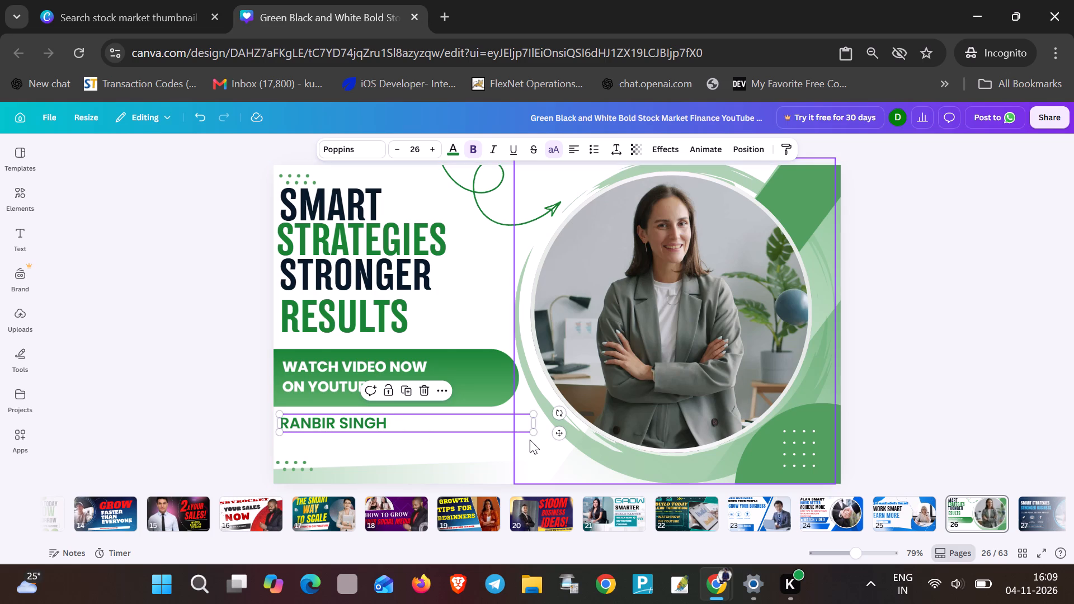
On page 27, move the SMART STRATEGIES STRONGER BUSINESS headline to the upper-left corner of the design.
click(1035, 511)
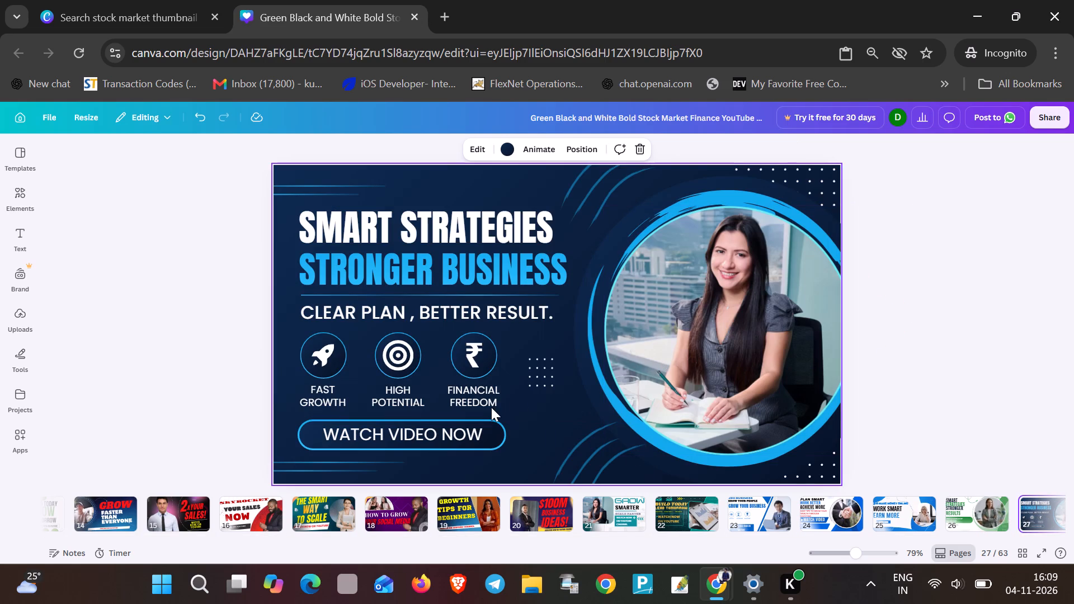
drag(474, 226, 453, 209)
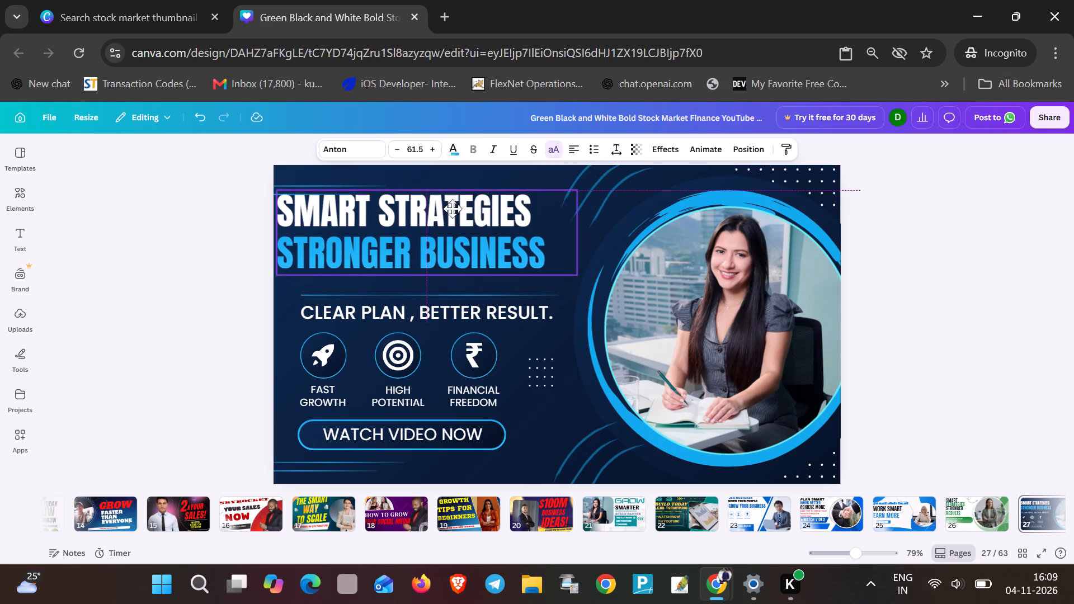
drag(453, 209, 452, 192)
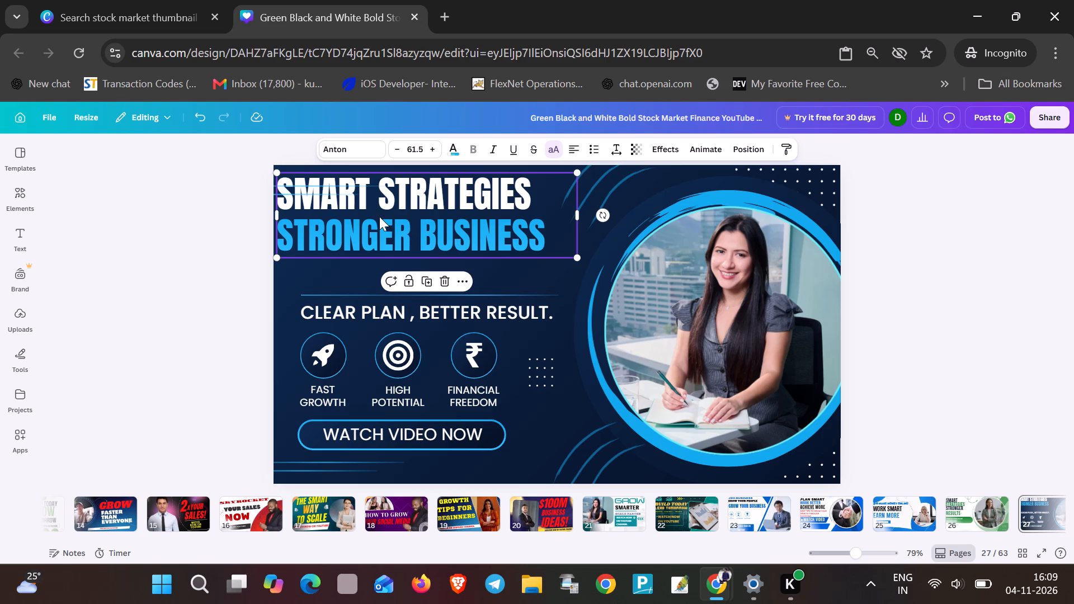
Retype the headline's first line on page 27 as SMART STRATEGIES.
double_click(376, 196)
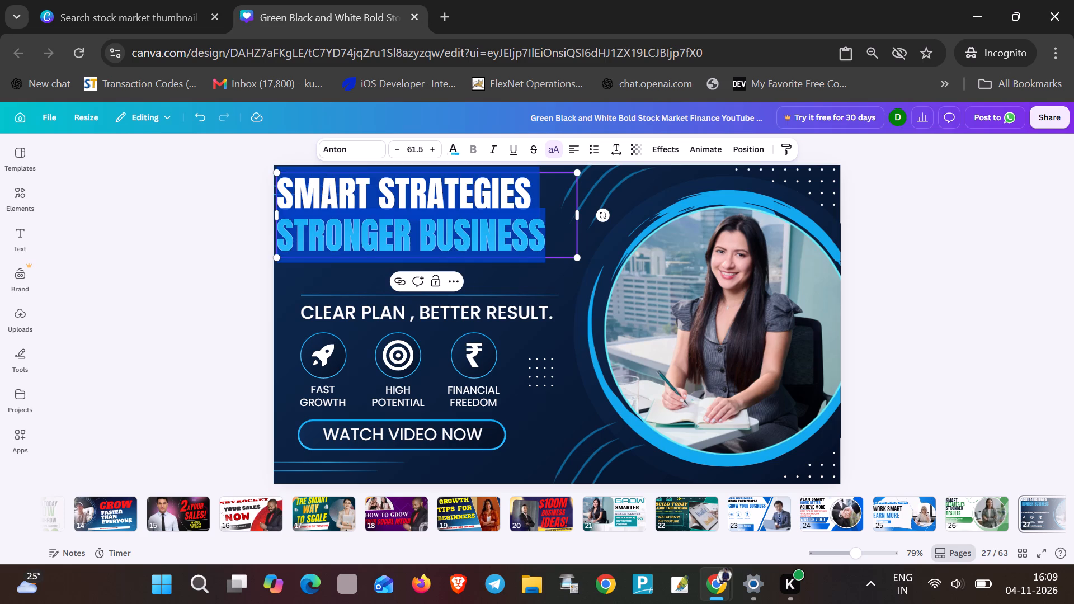
click(385, 194)
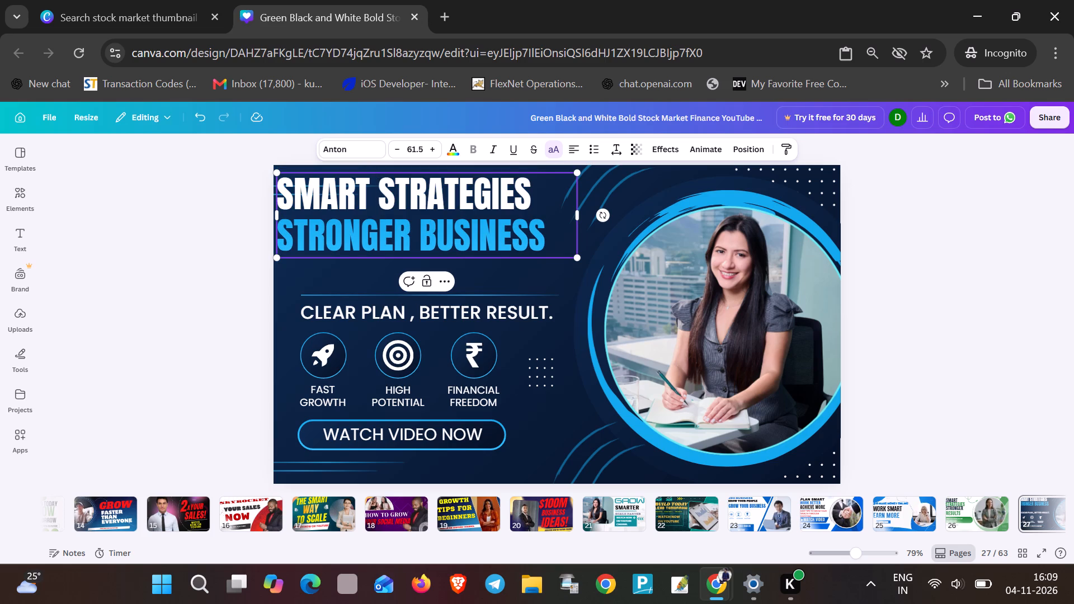
drag(535, 196, 285, 188)
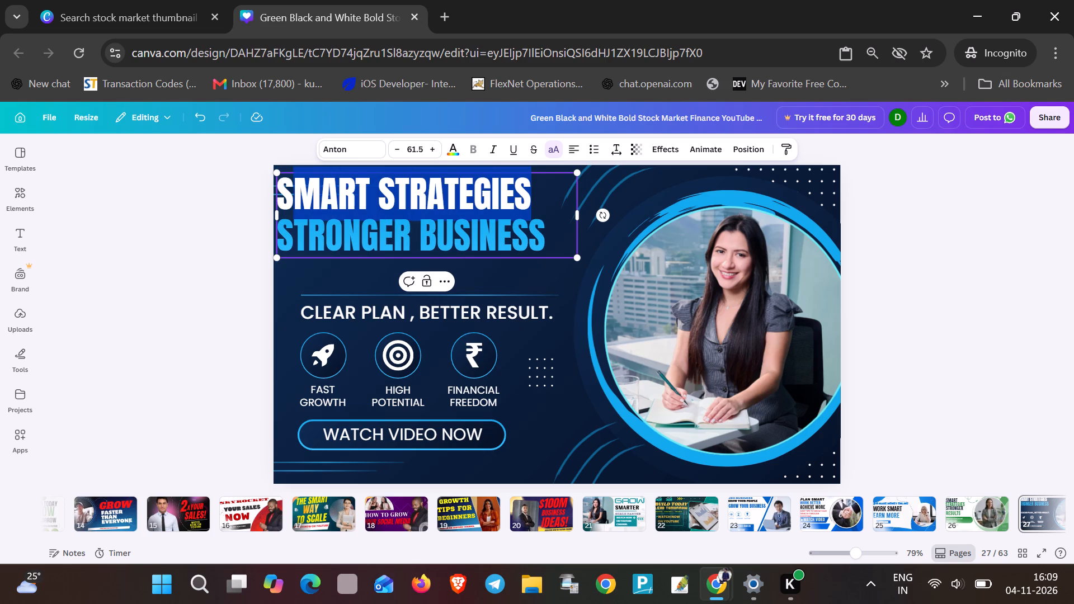
drag(285, 188, 280, 188)
text(SMART STRATEGIES)
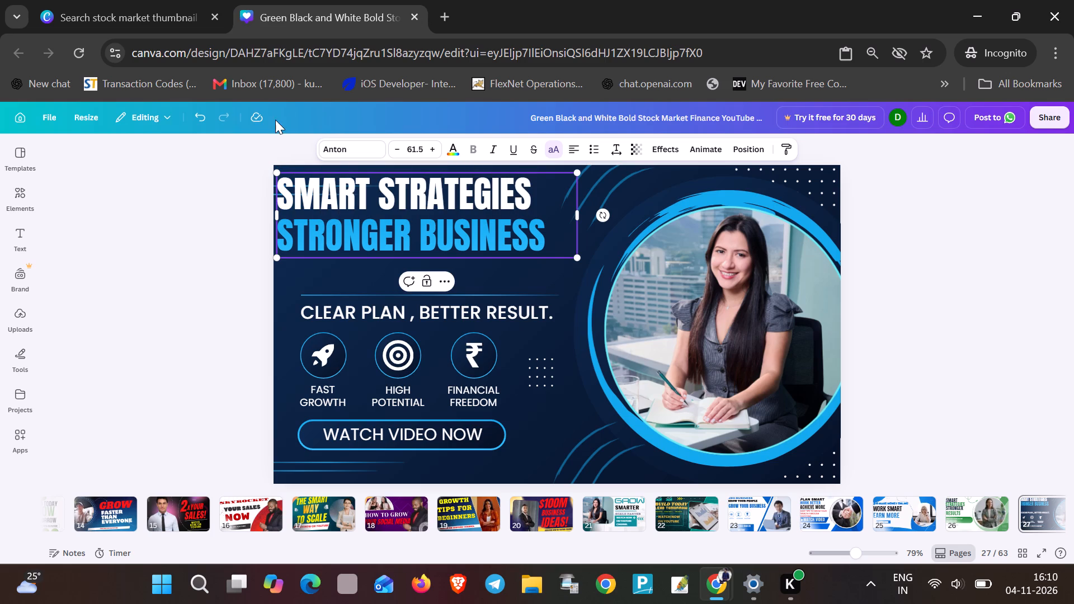
Recolour both lines of the page 27 headline golden yellow.
click(536, 195)
drag(537, 196, 305, 185)
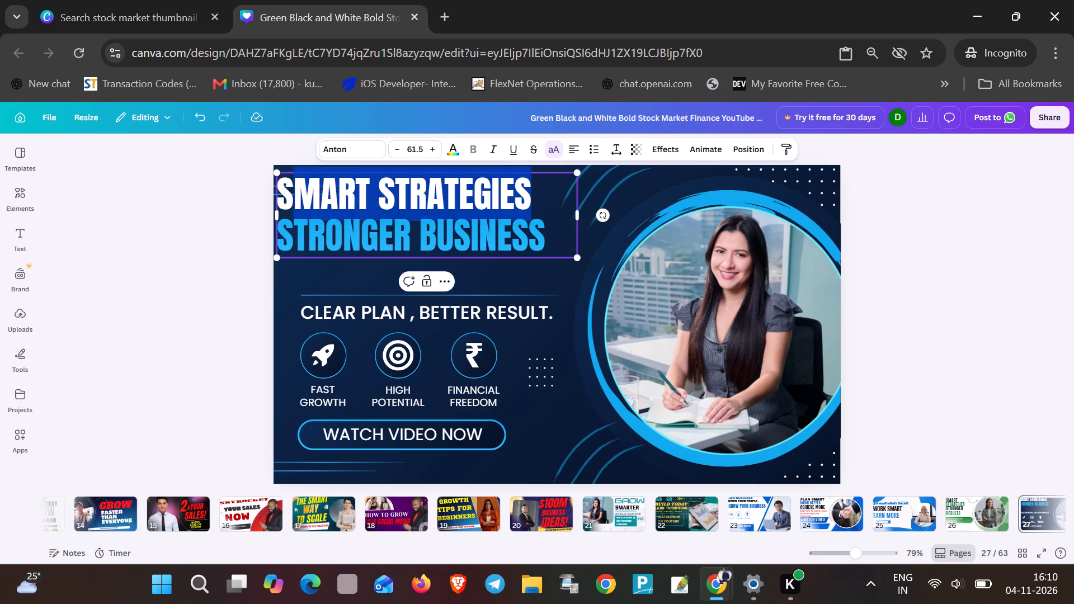
drag(305, 185, 277, 194)
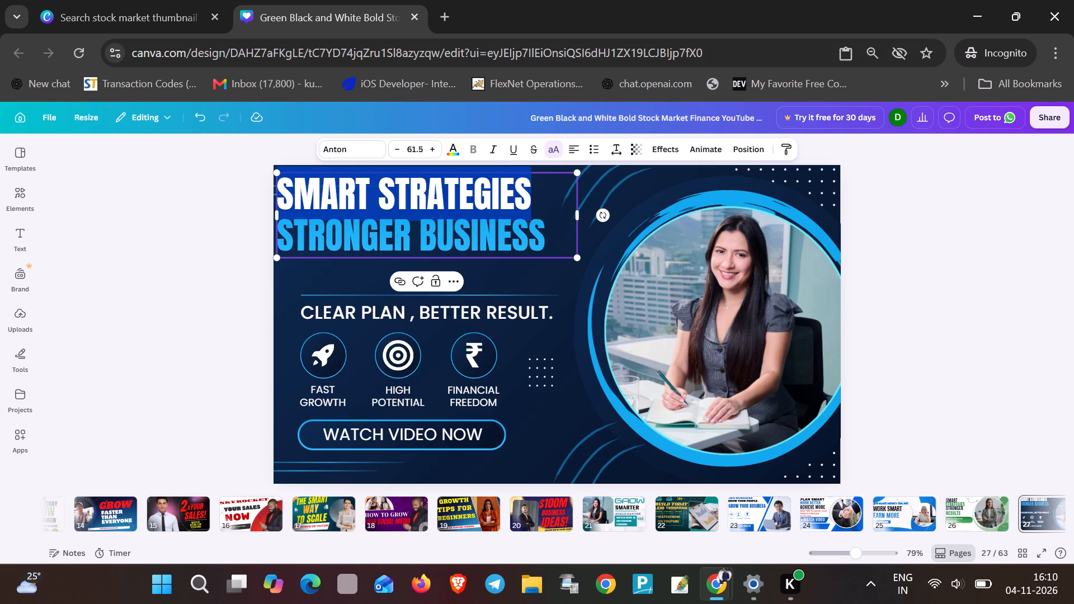
click(451, 150)
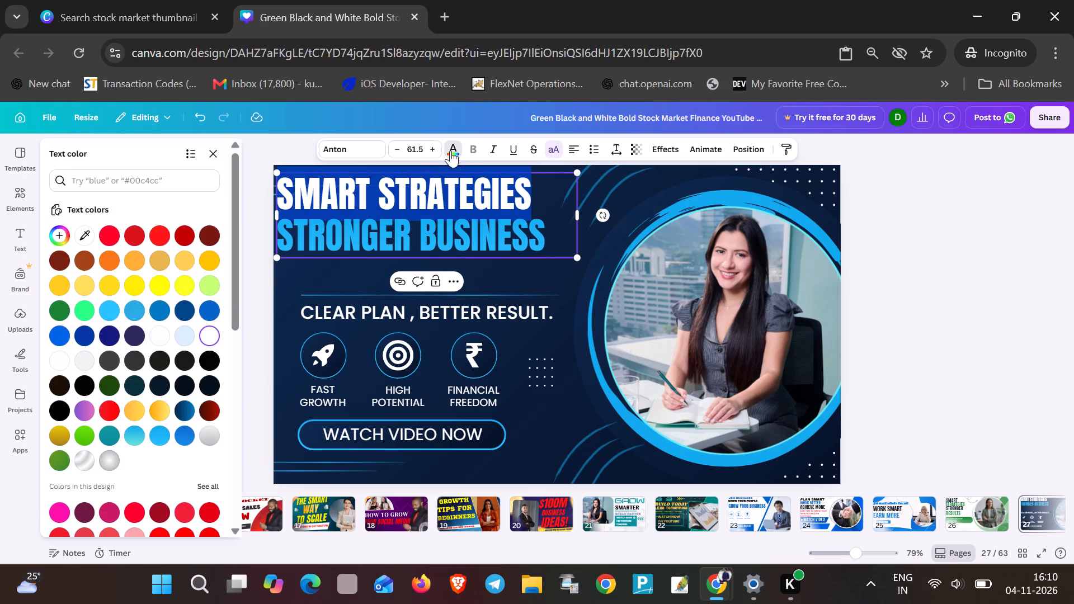
click(180, 253)
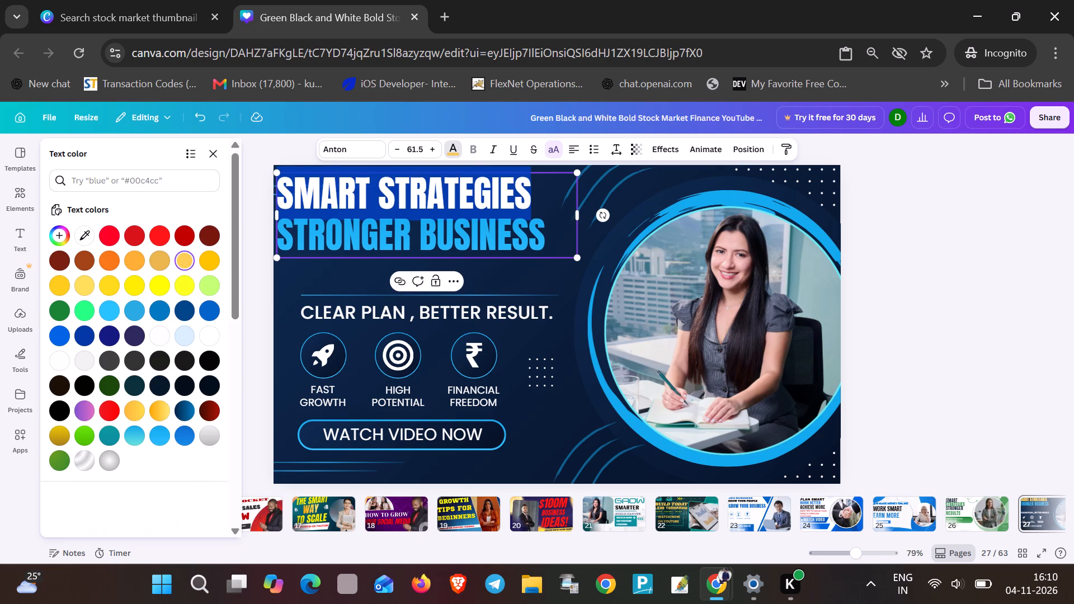
click(322, 203)
click(370, 235)
drag(554, 244, 444, 242)
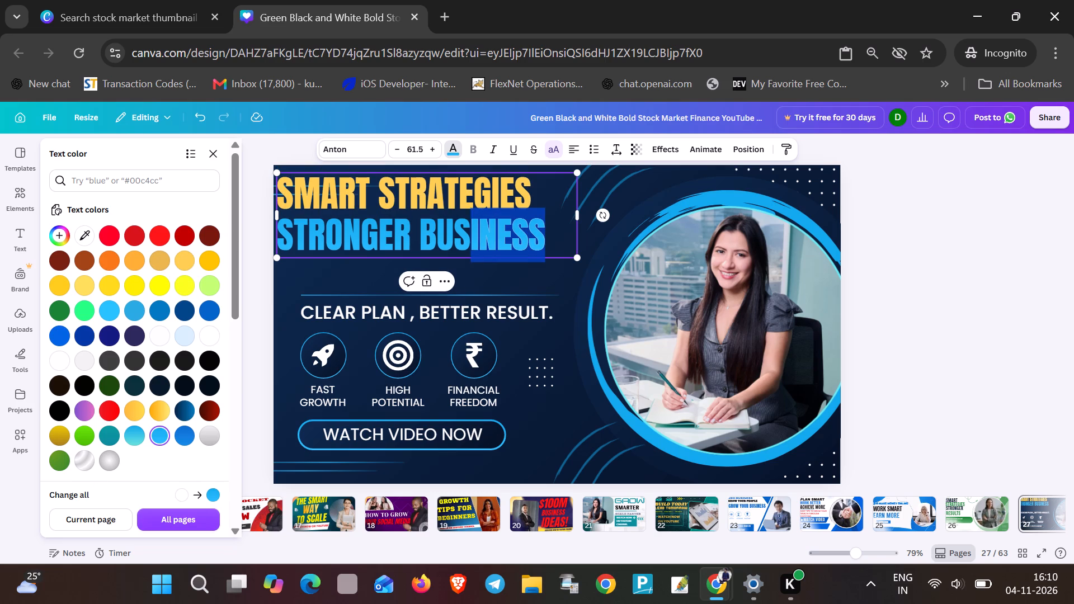
drag(444, 242, 277, 238)
click(180, 254)
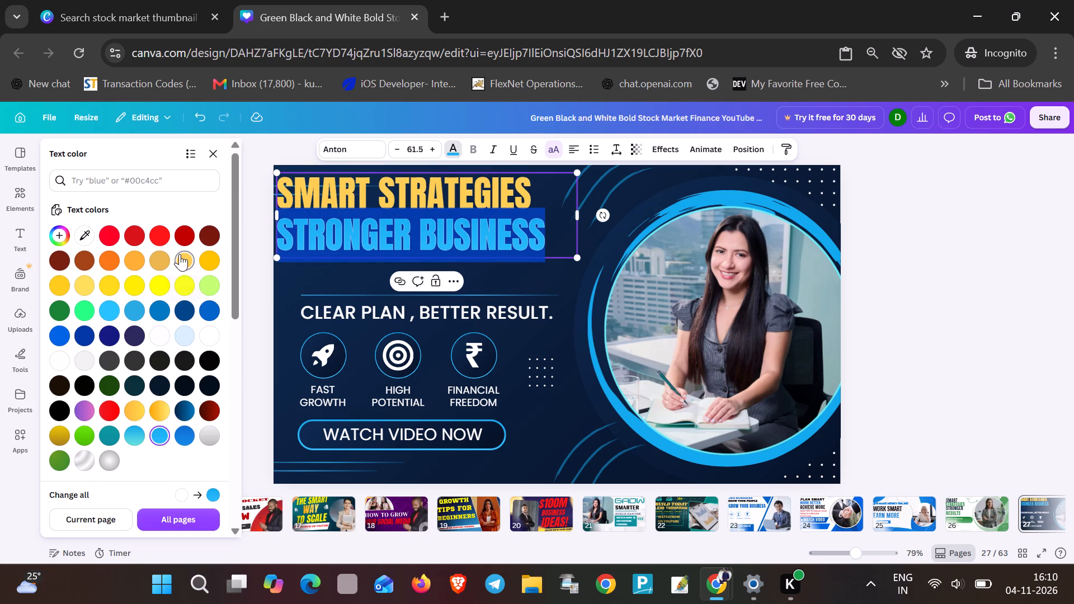
click(347, 254)
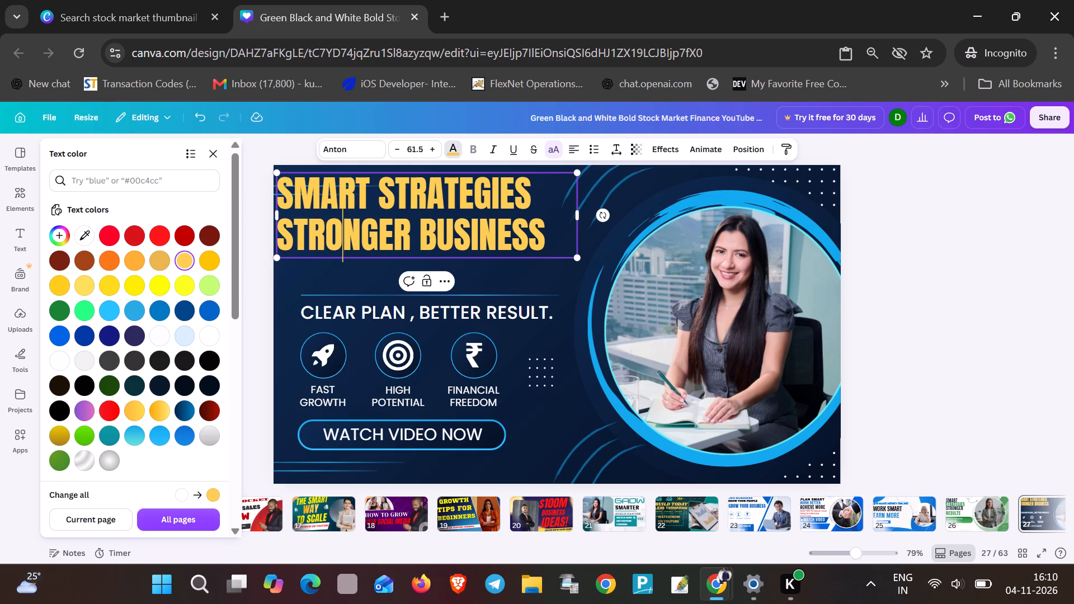
Retype the headline's second line as STRONGER BUSINESS, keeping the yellow text colour.
drag(559, 237, 288, 233)
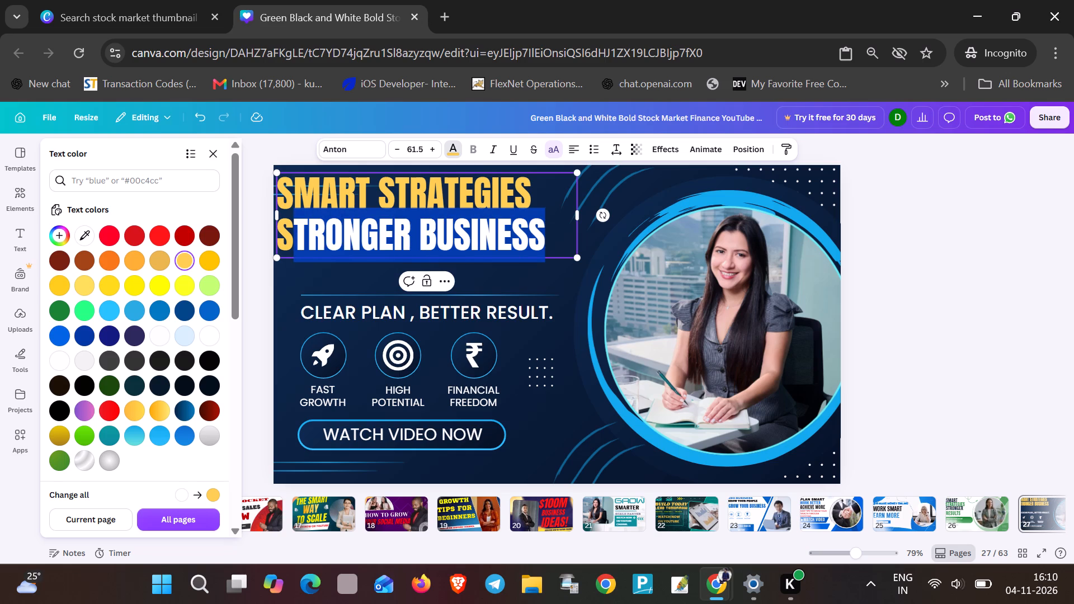
drag(288, 233, 282, 234)
key(s)
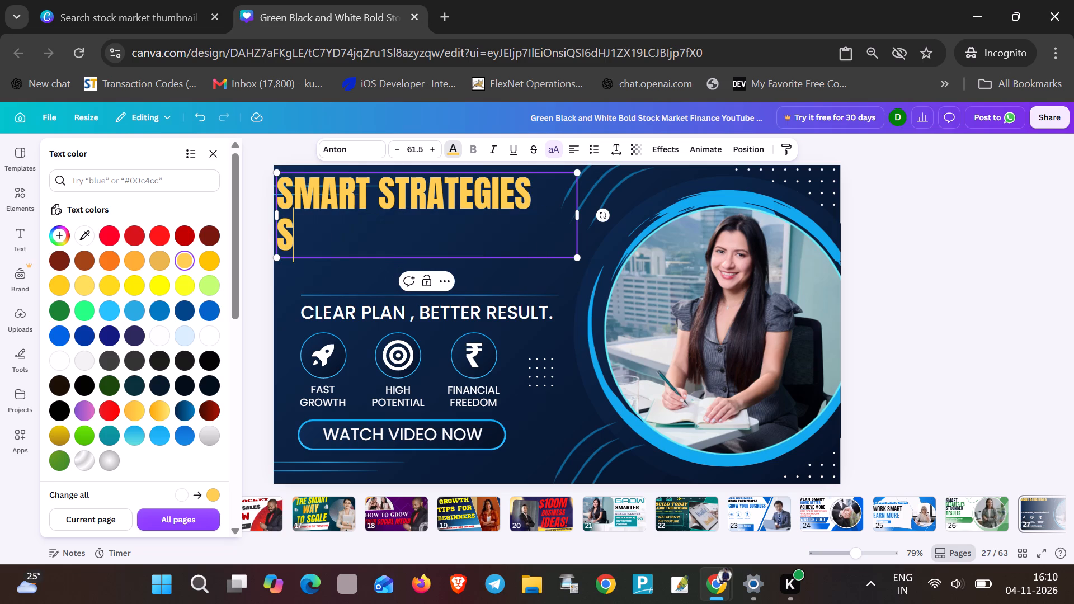
text(TRONGER BUSINESS)
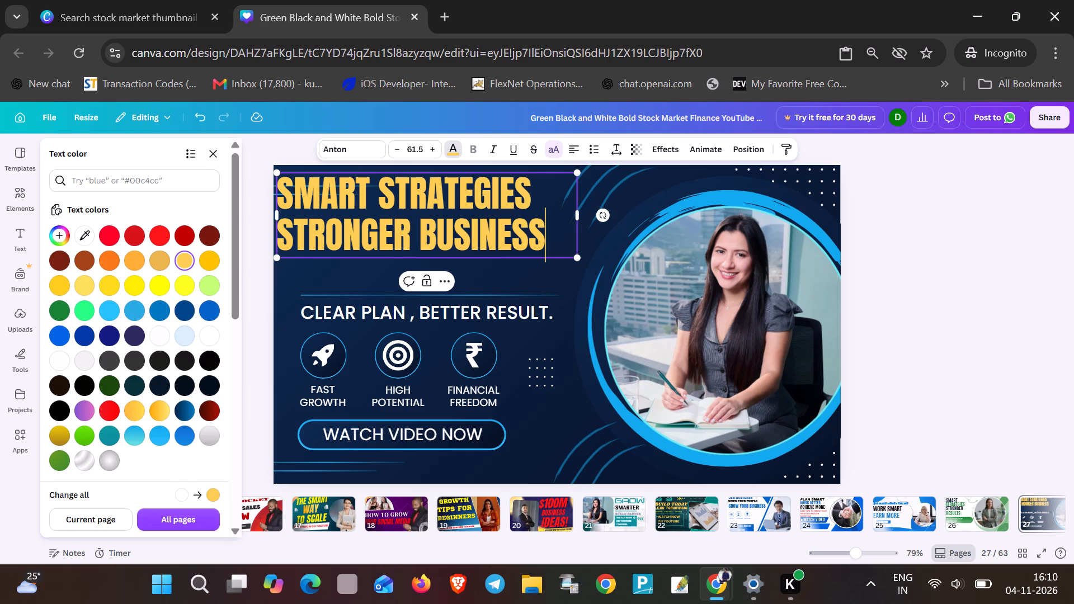
click(314, 154)
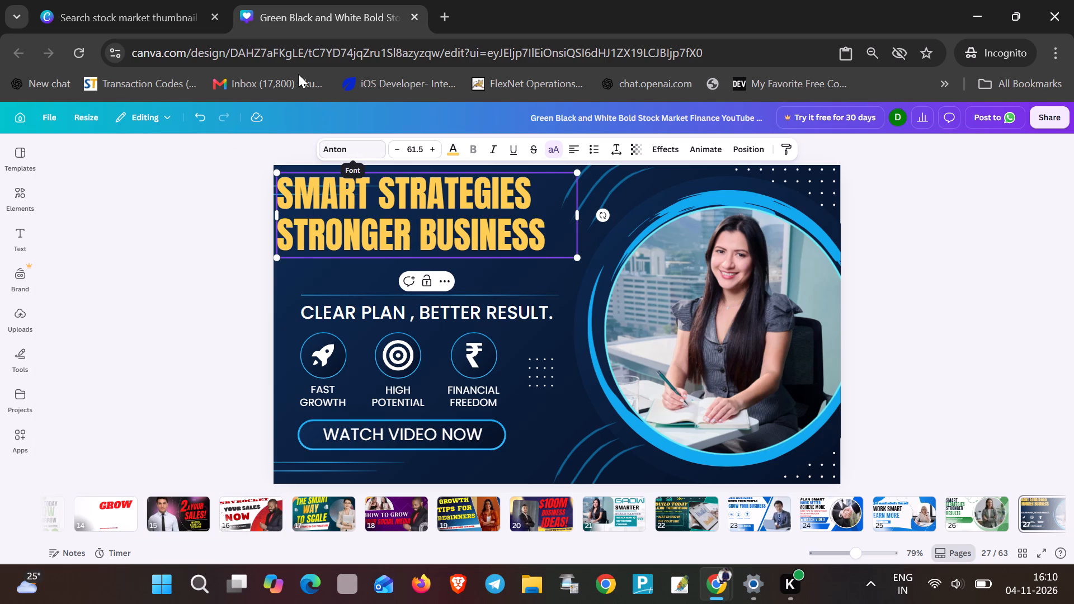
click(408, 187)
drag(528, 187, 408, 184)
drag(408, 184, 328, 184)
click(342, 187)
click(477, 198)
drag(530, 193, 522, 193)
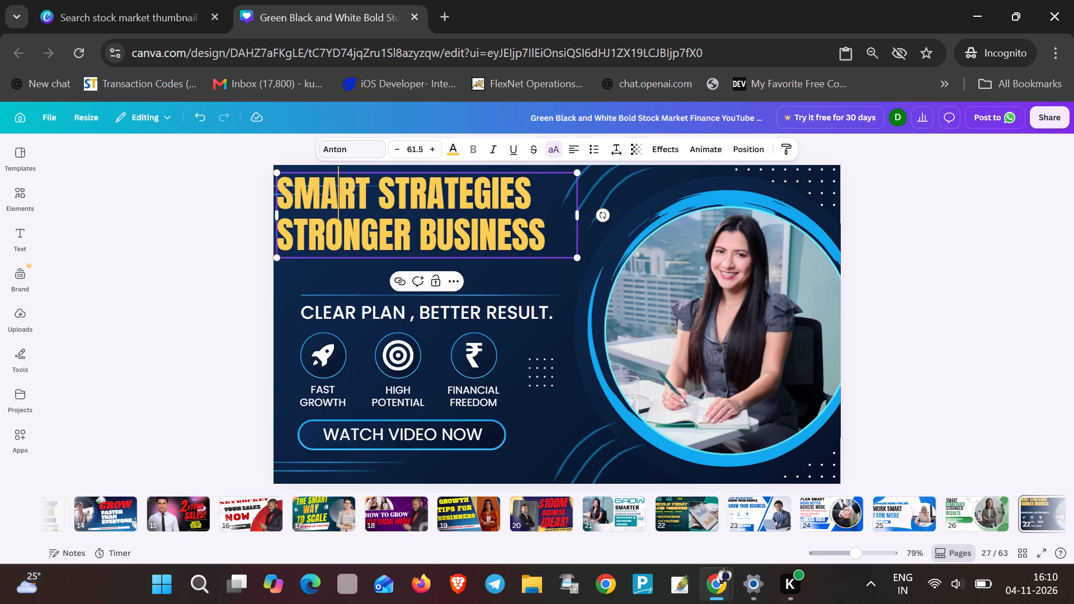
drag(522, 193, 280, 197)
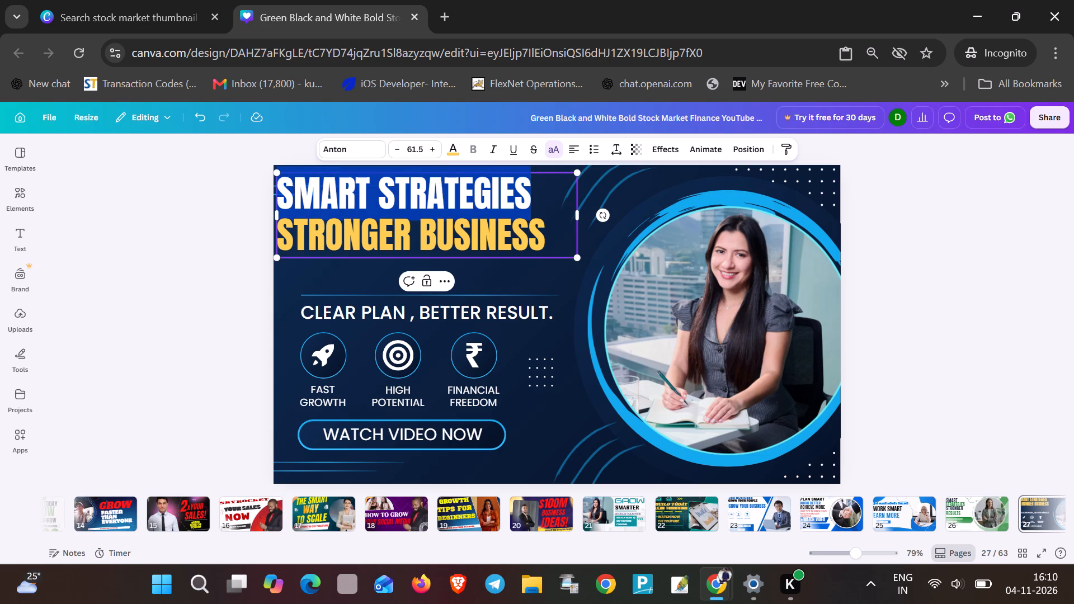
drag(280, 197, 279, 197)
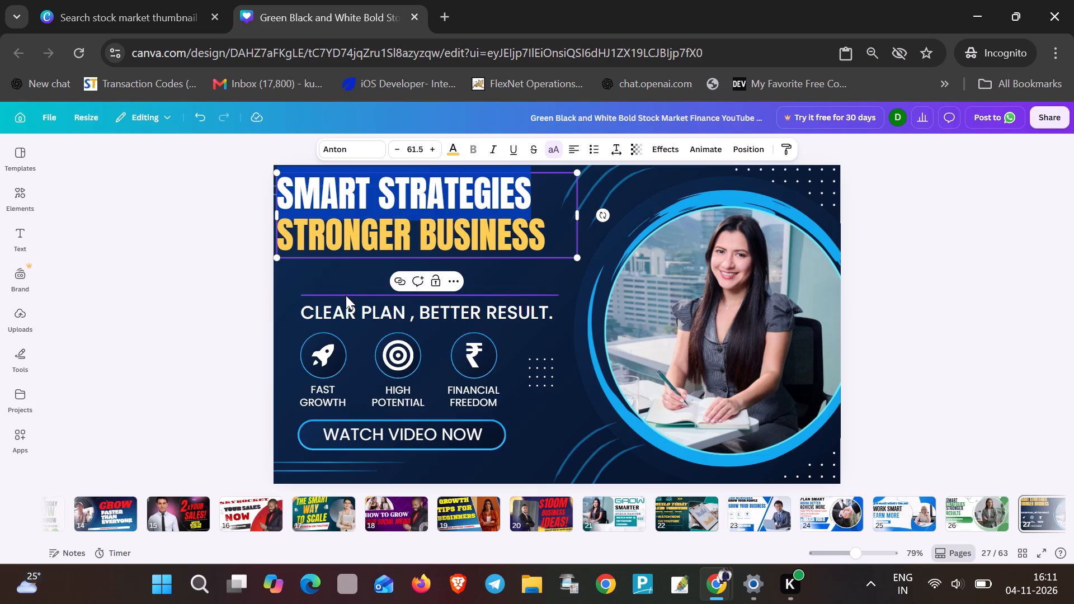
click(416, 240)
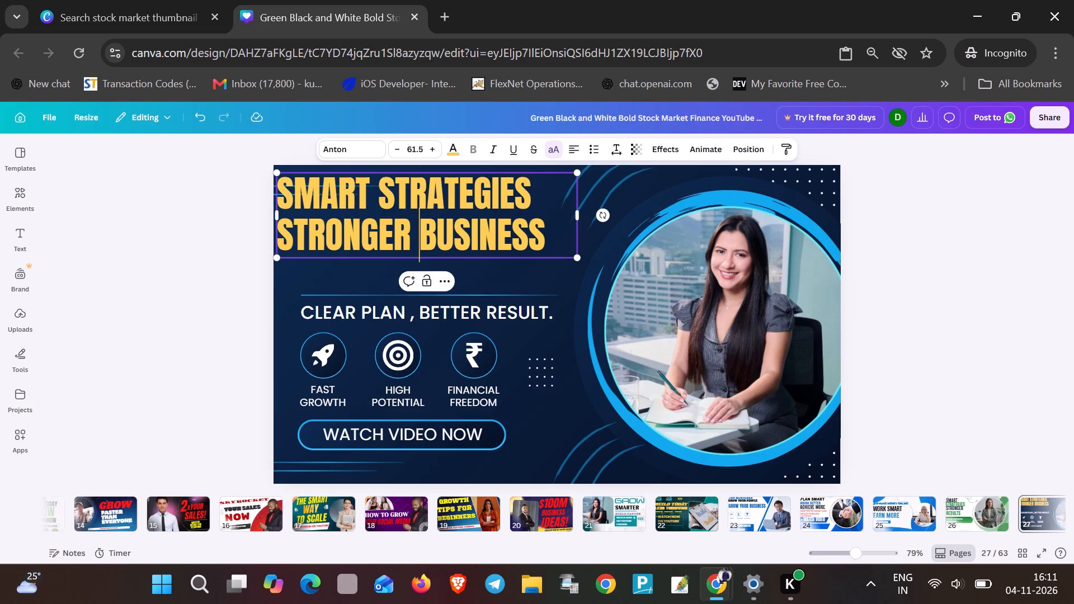
Change the font of the SMART STRATEGIES line in the page 27 headline to Bisdak.
drag(547, 198, 387, 194)
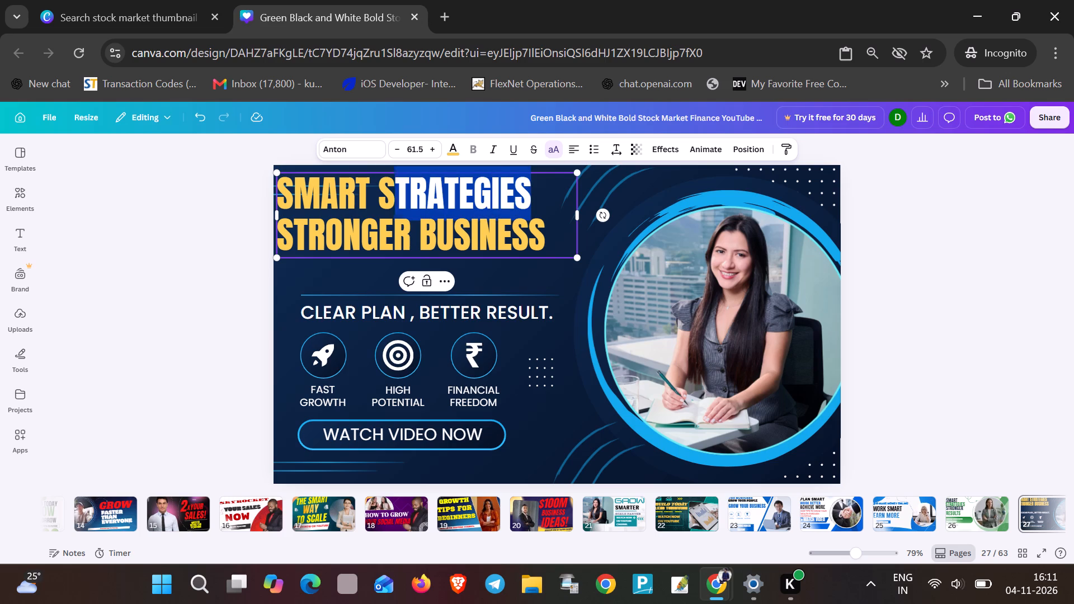
drag(387, 194, 284, 190)
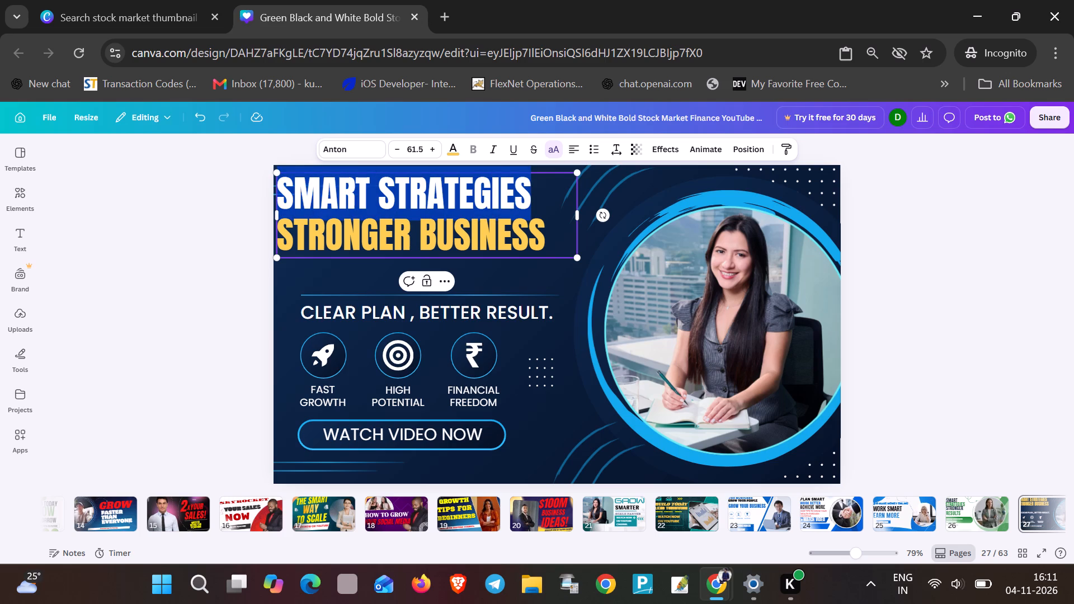
drag(284, 190, 282, 190)
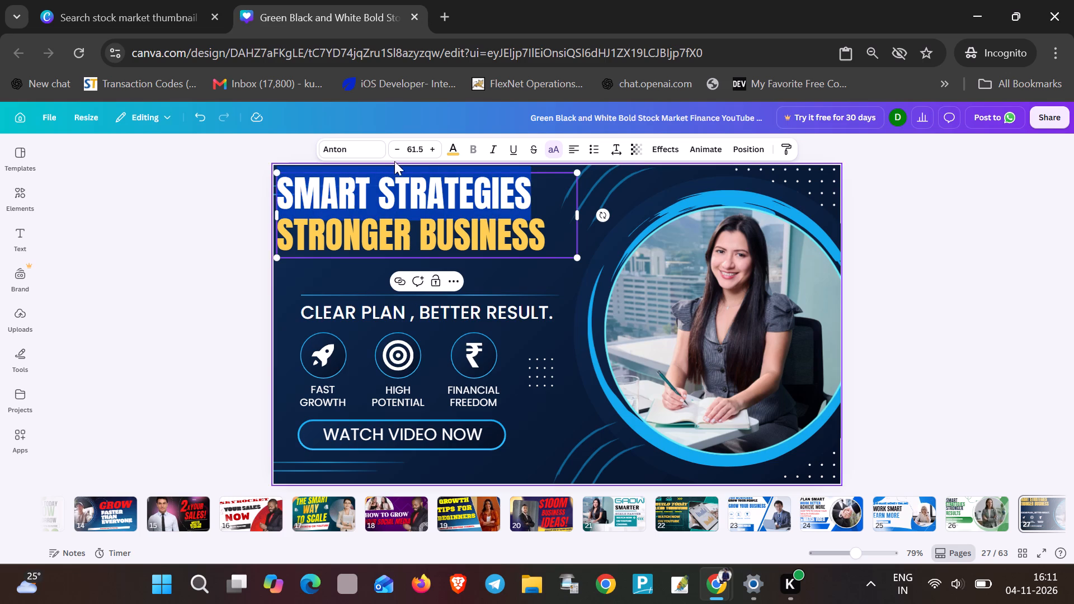
click(368, 154)
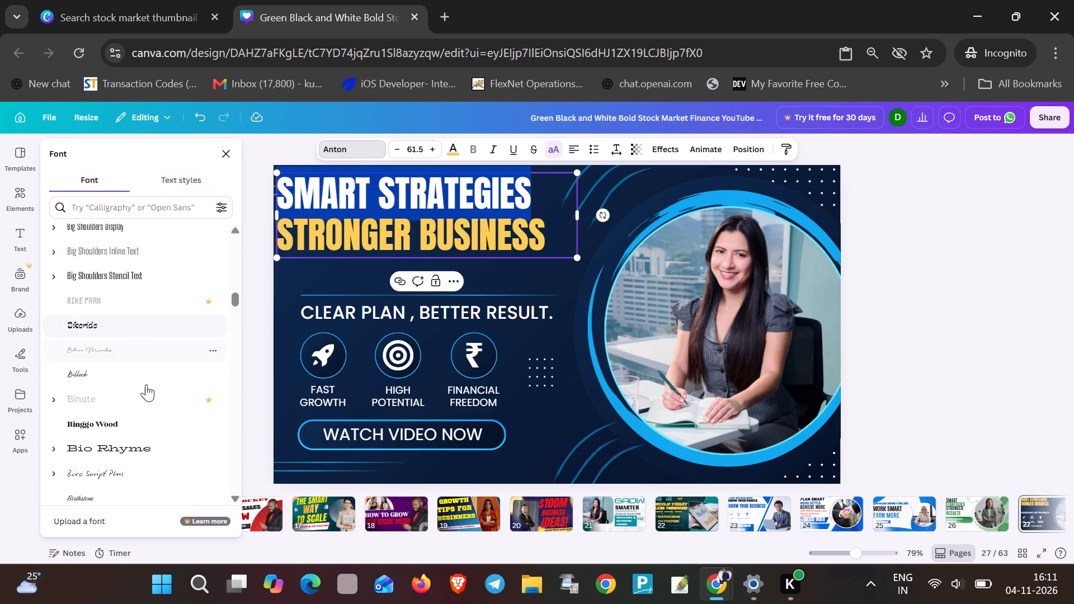
scroll(150, 409, down, 2)
click(131, 373)
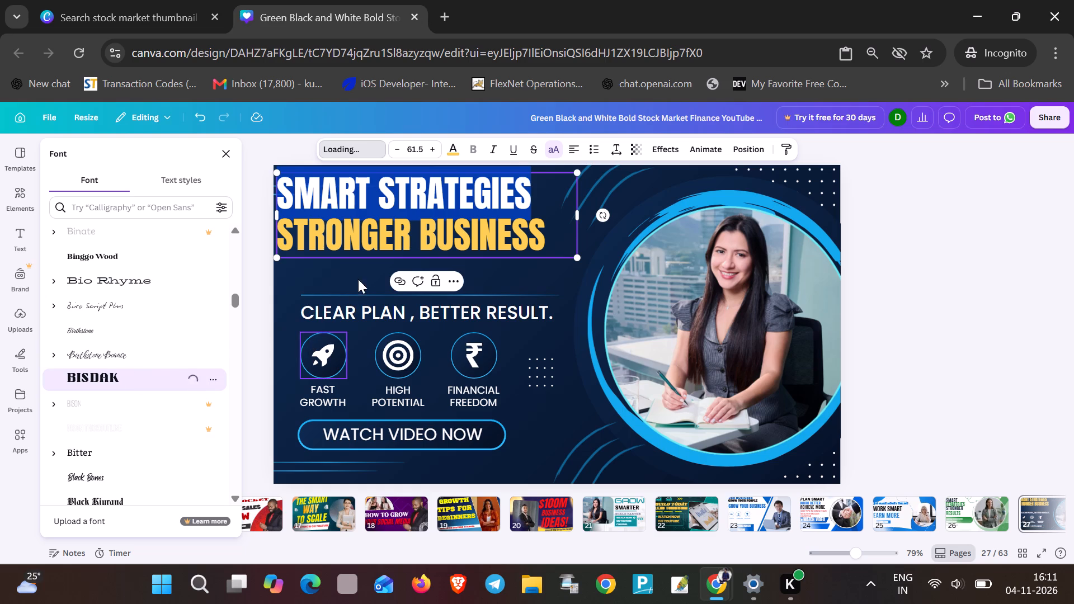
click(385, 217)
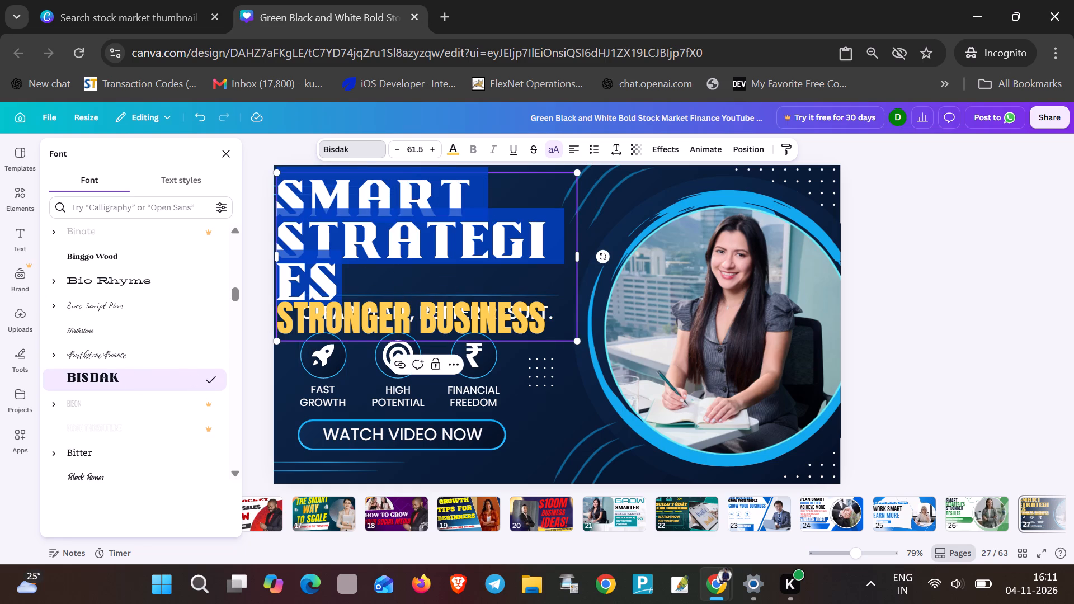
Reduce the font size of the SMART STRATEGIES line to 43.5.
click(396, 150)
click(396, 150)
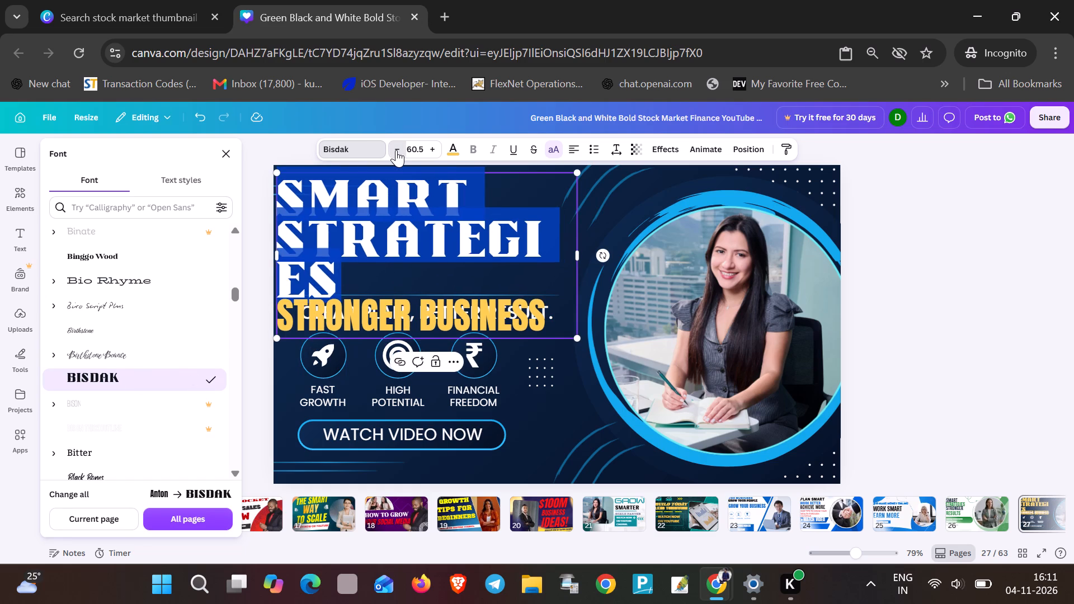
click(396, 150)
click(395, 150)
click(395, 150)
click(395, 150)
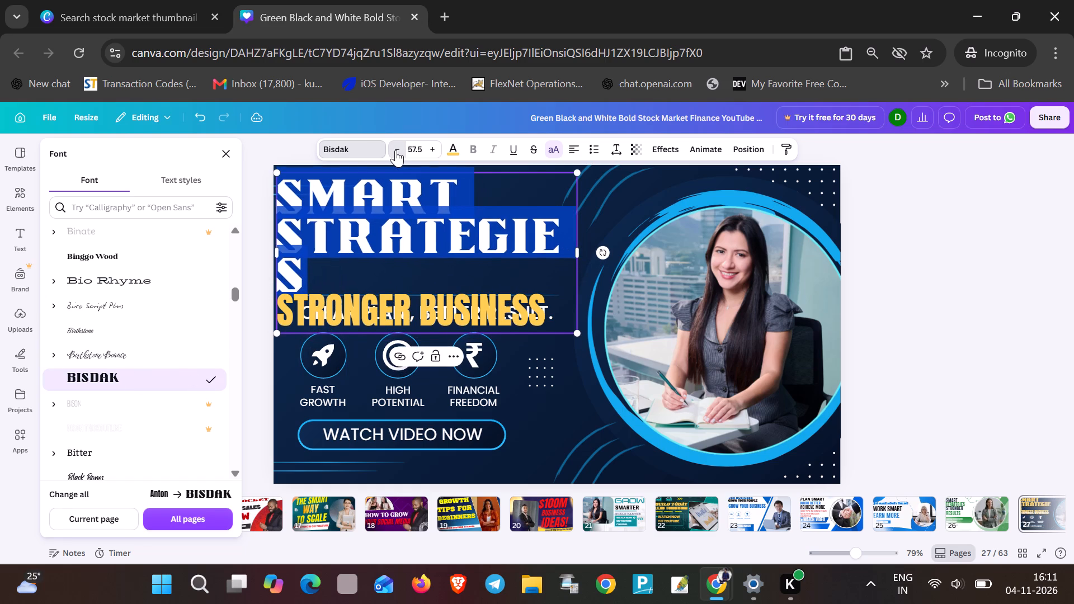
click(395, 150)
click(395, 150)
click(395, 150)
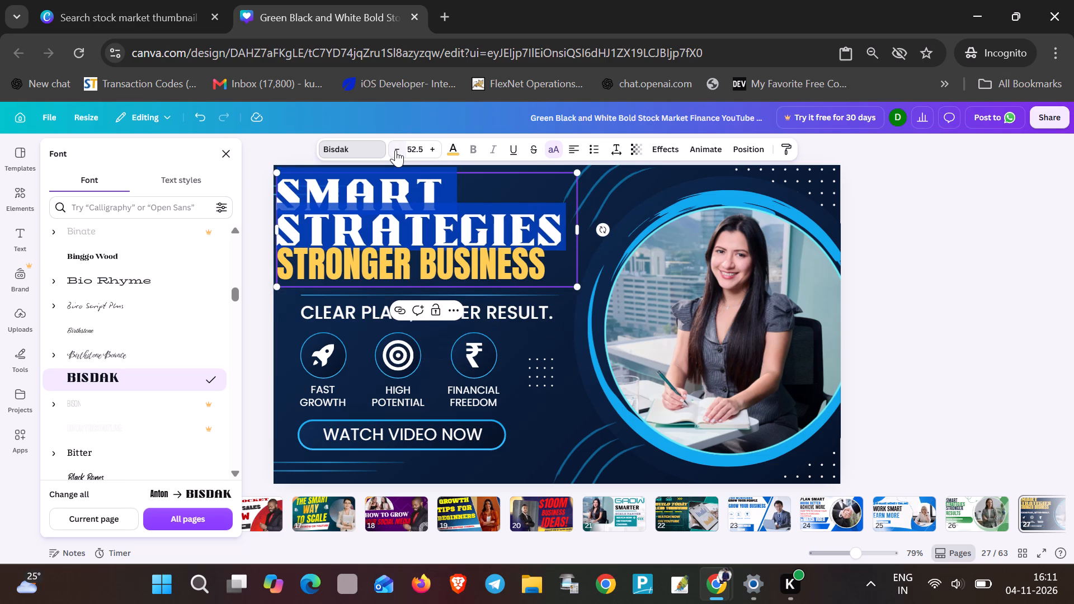
click(395, 150)
click(394, 149)
click(394, 149)
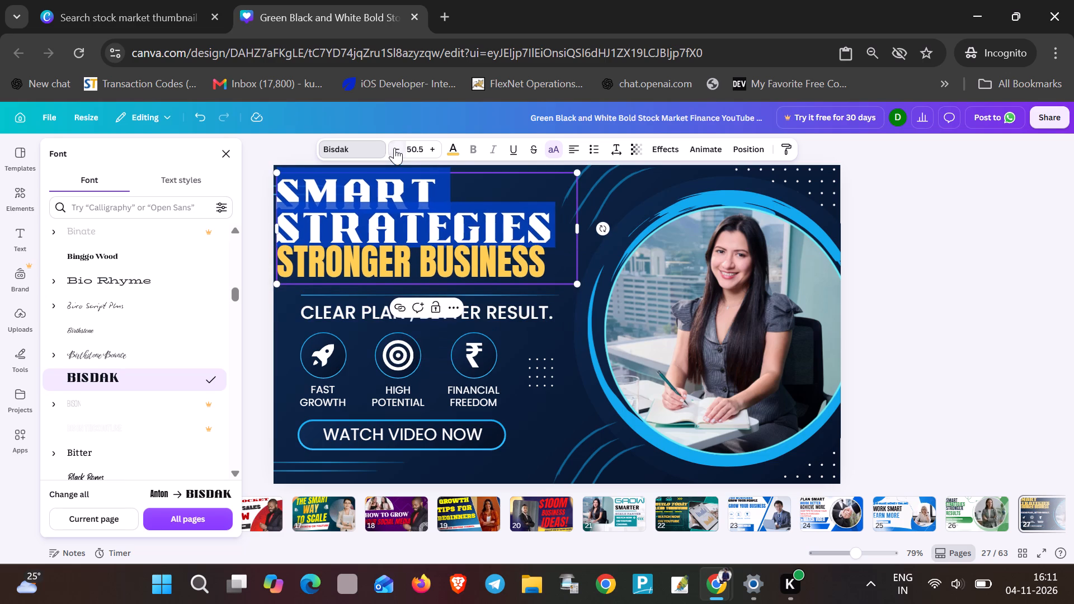
click(393, 147)
click(393, 147)
click(393, 147)
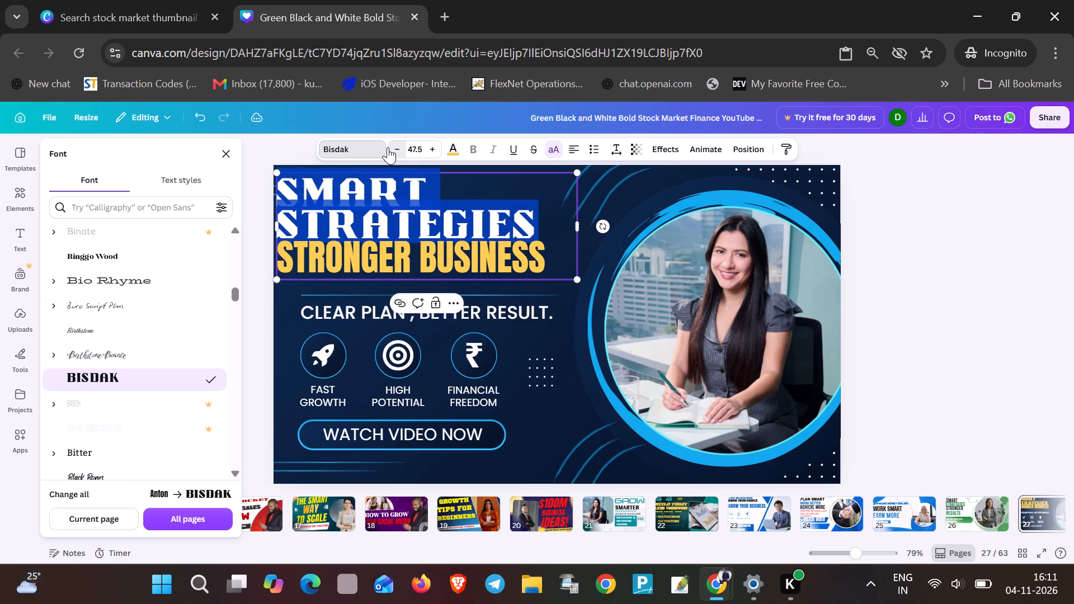
click(387, 147)
click(395, 147)
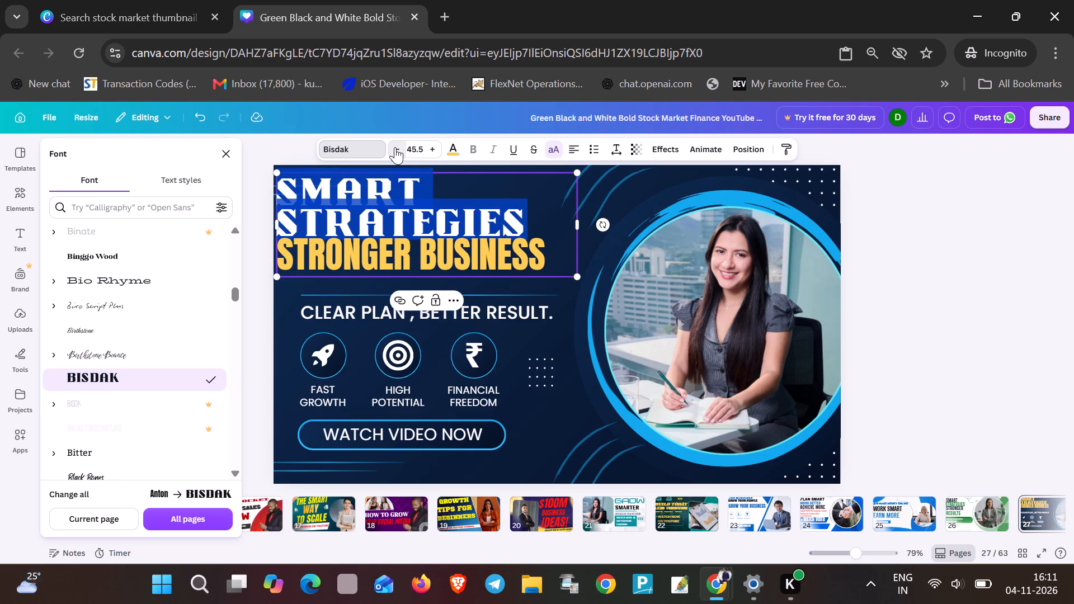
click(395, 147)
click(395, 147)
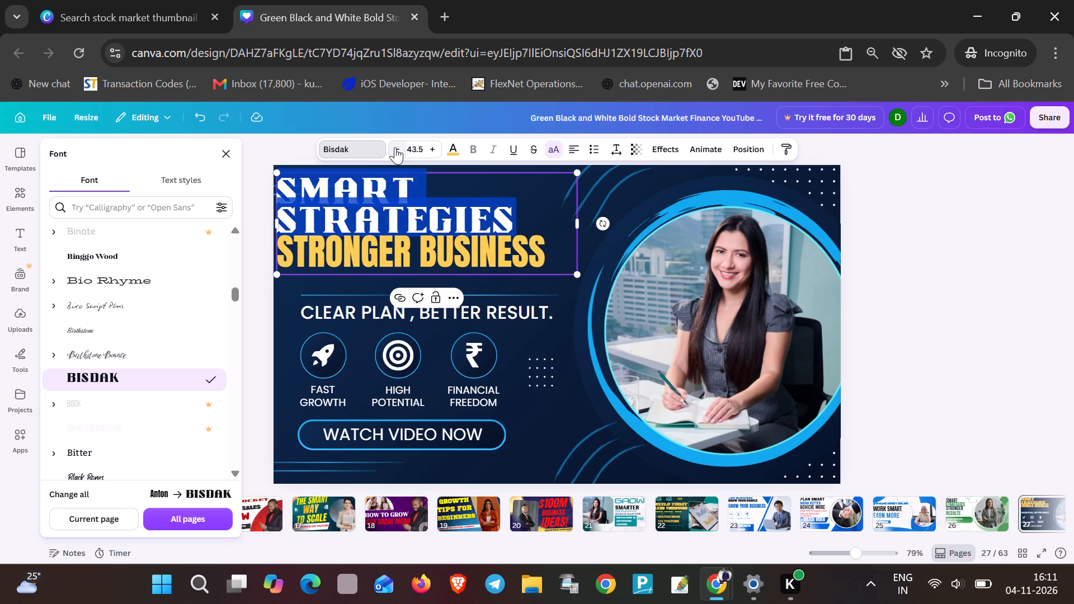
click(477, 200)
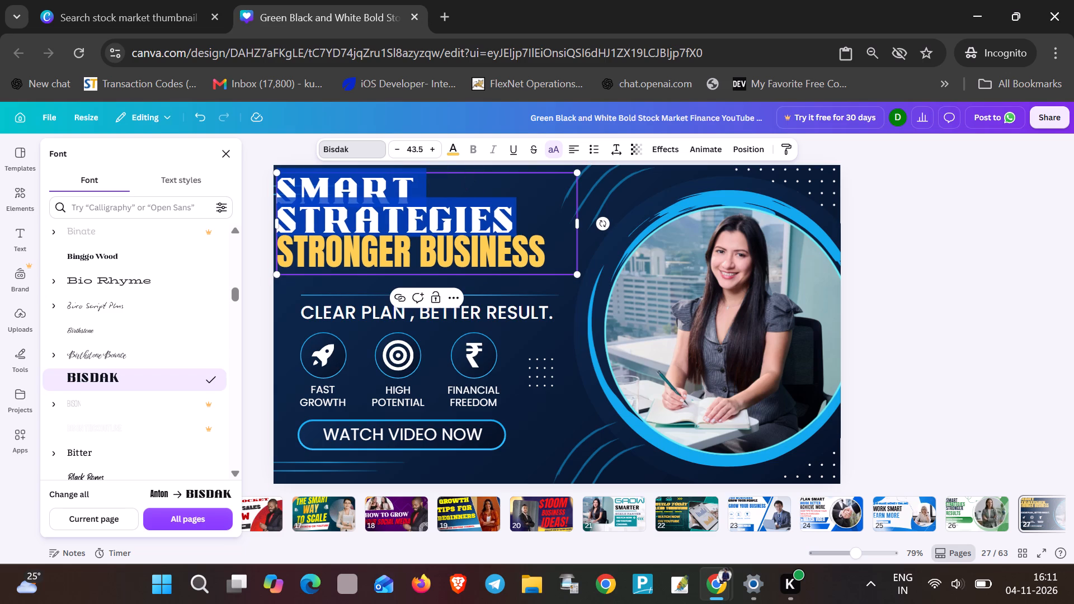
click(482, 211)
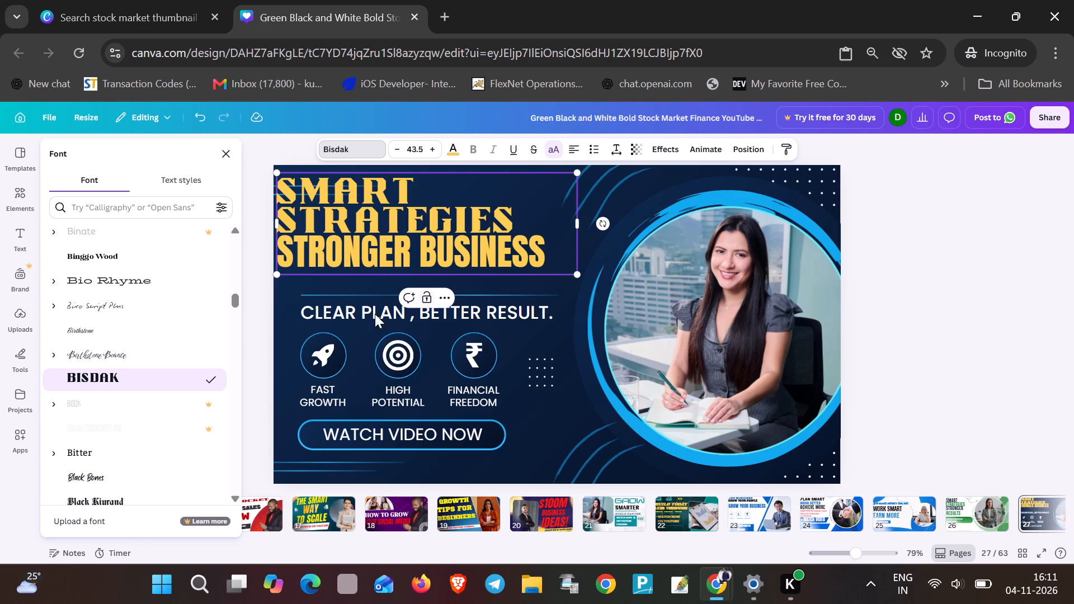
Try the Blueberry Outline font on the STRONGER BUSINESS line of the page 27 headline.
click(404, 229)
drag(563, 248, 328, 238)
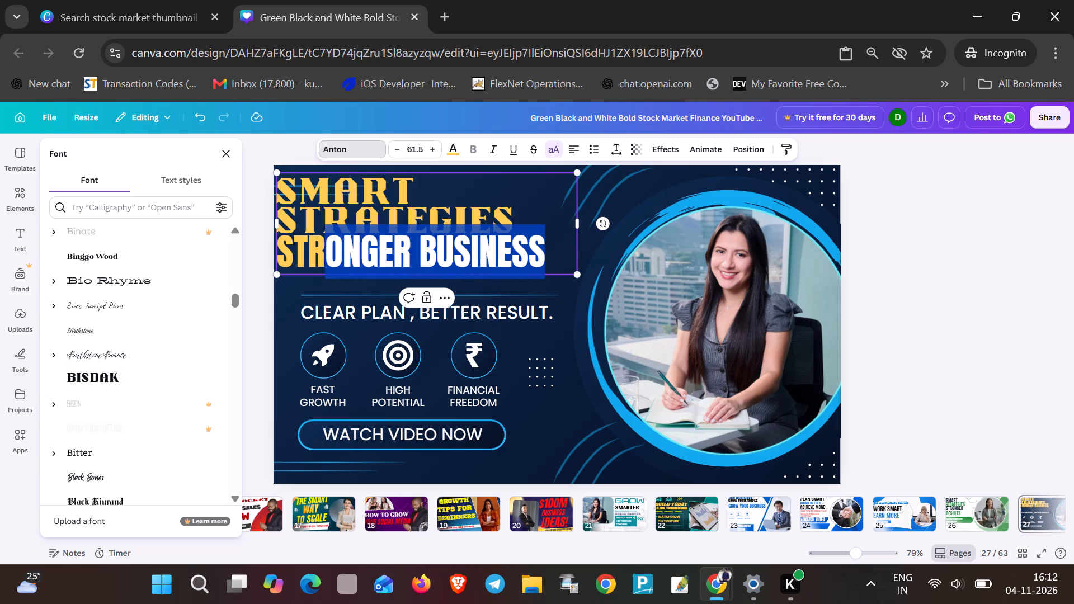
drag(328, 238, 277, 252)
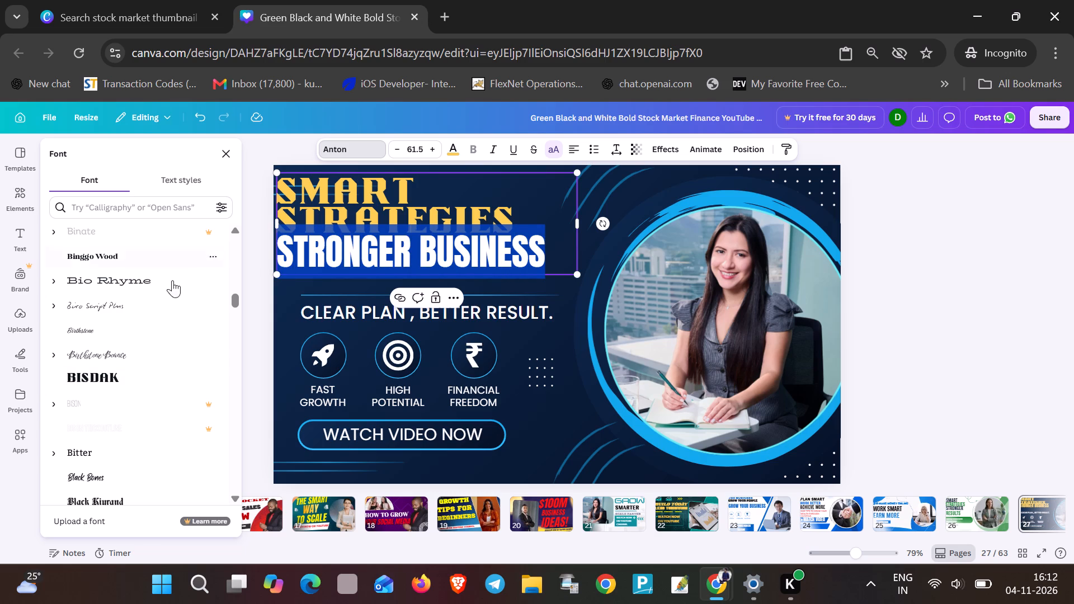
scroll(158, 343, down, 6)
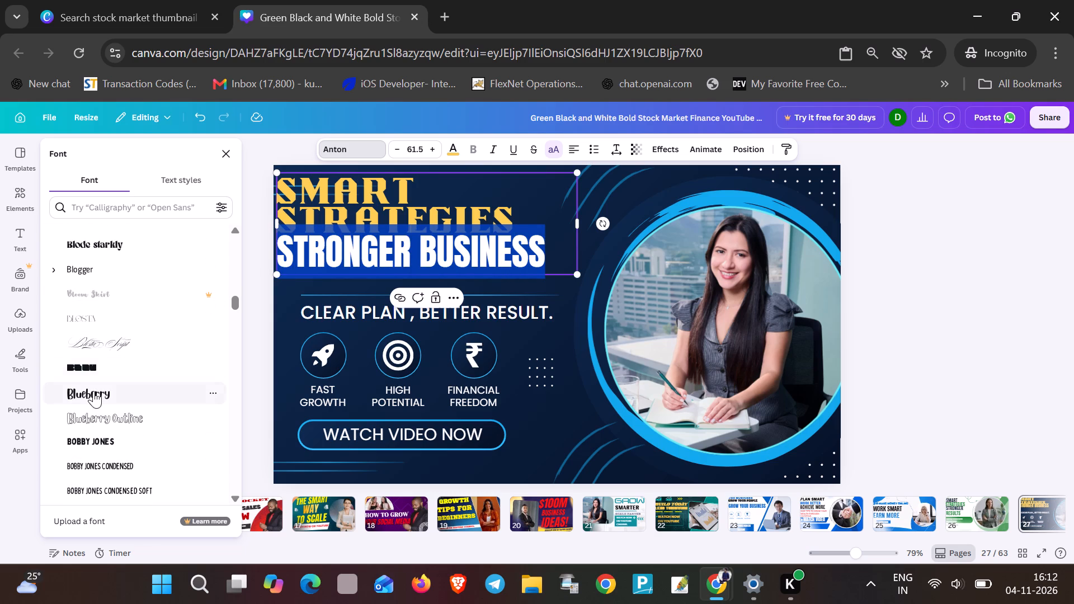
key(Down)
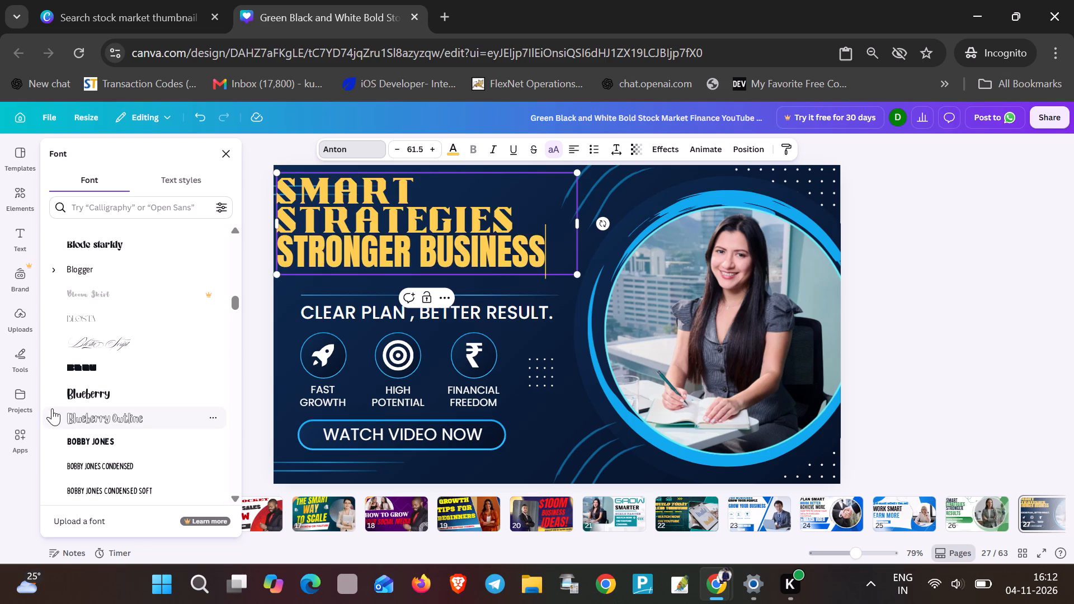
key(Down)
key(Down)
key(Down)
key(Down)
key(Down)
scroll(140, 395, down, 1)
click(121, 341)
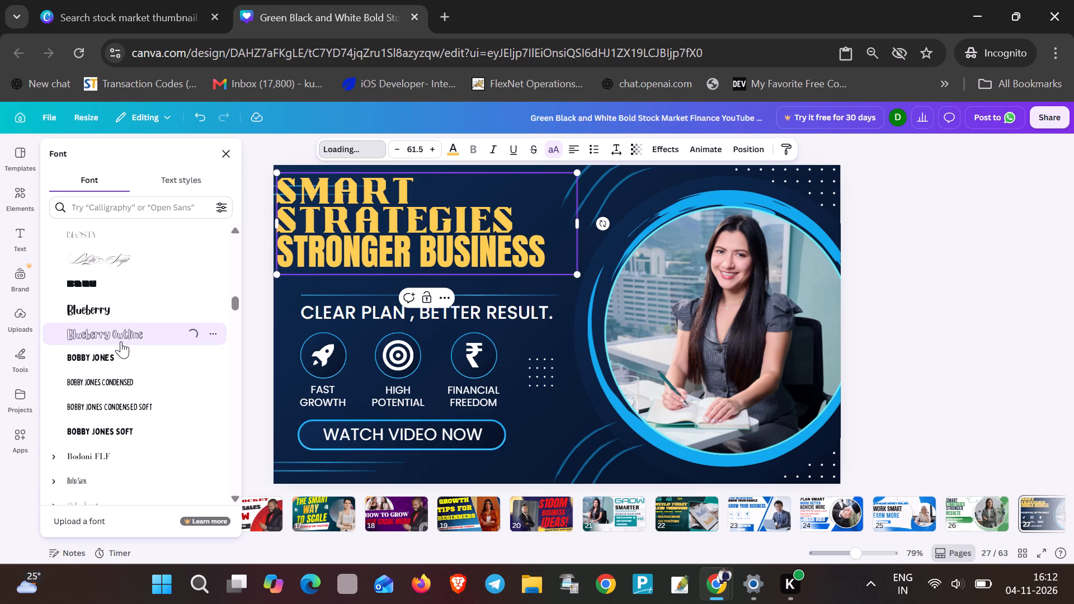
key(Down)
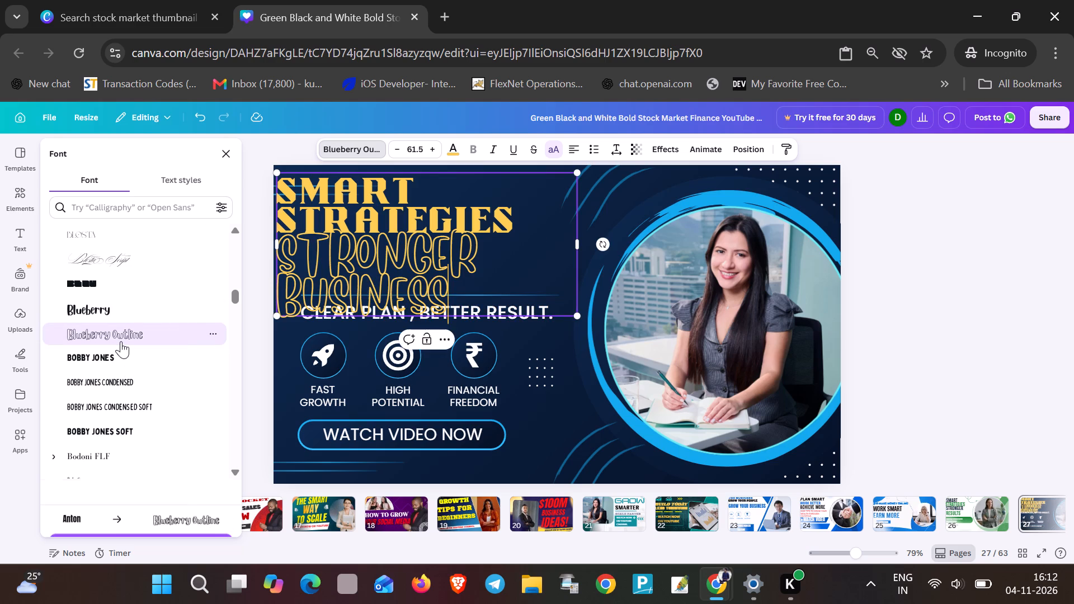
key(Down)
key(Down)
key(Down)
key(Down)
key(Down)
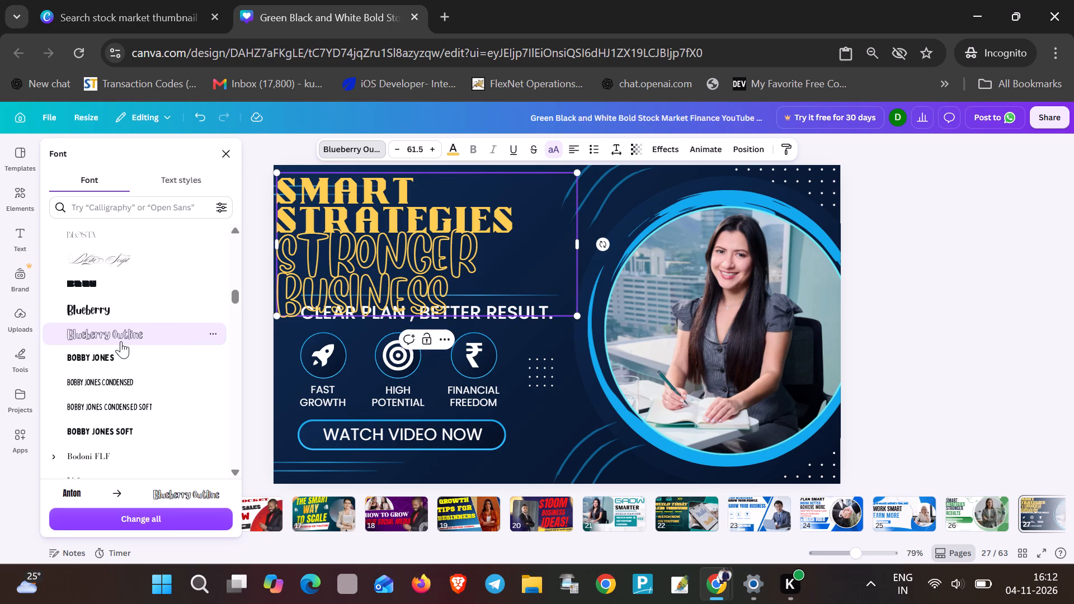
Change the font of the STRONGER BUSINESS line to Blode starkly.
scroll(125, 343, up, 1)
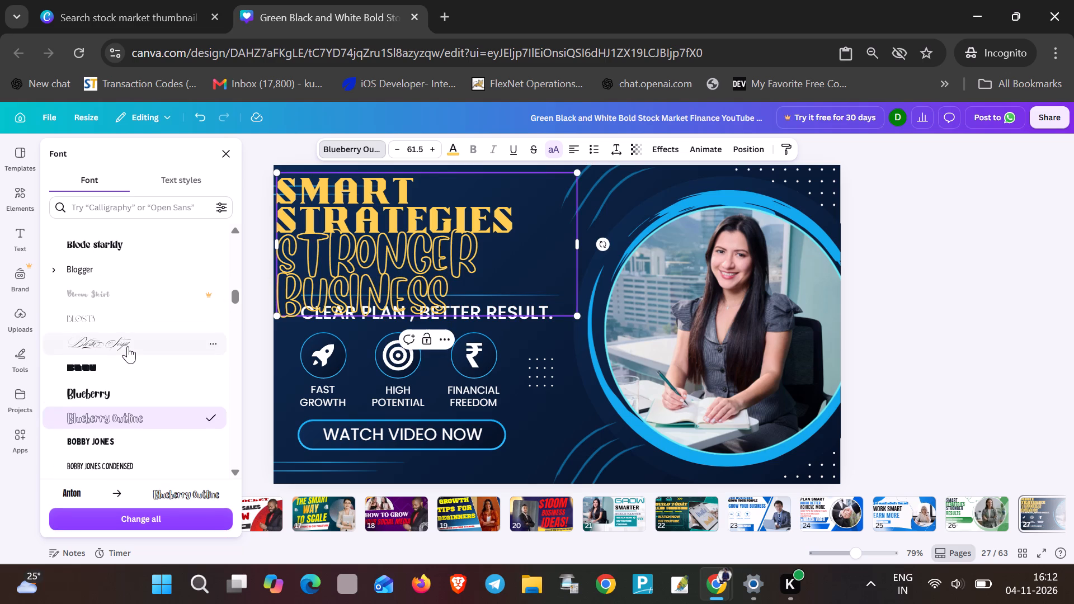
scroll(128, 347, up, 1)
click(125, 334)
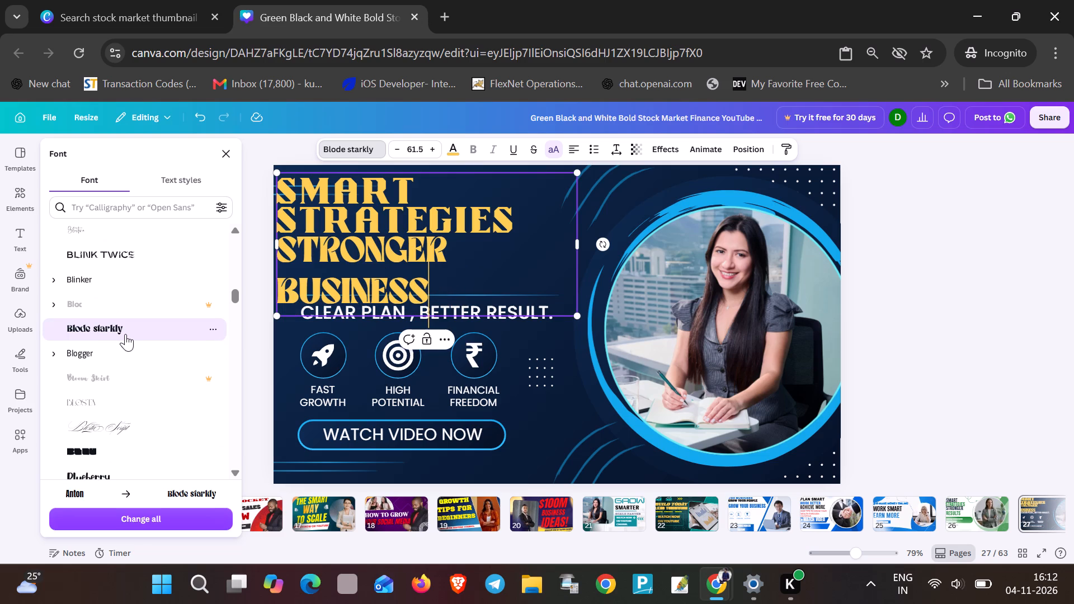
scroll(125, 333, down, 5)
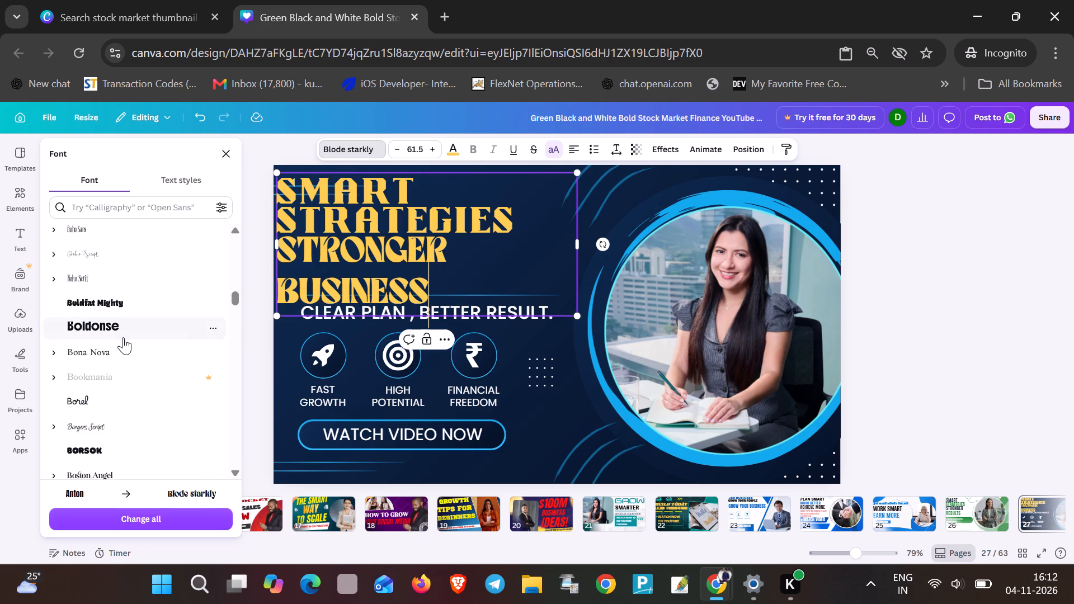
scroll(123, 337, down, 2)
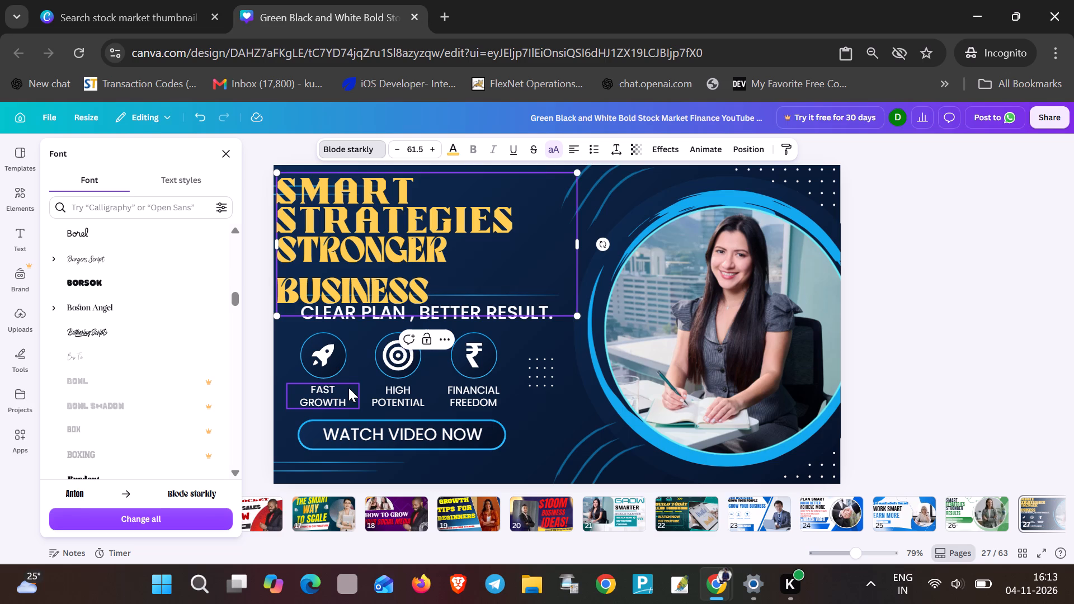
Move the CLEAR PLAN , BETTER RESULT. line slightly down and left so it aligns with the headline's left edge.
click(432, 393)
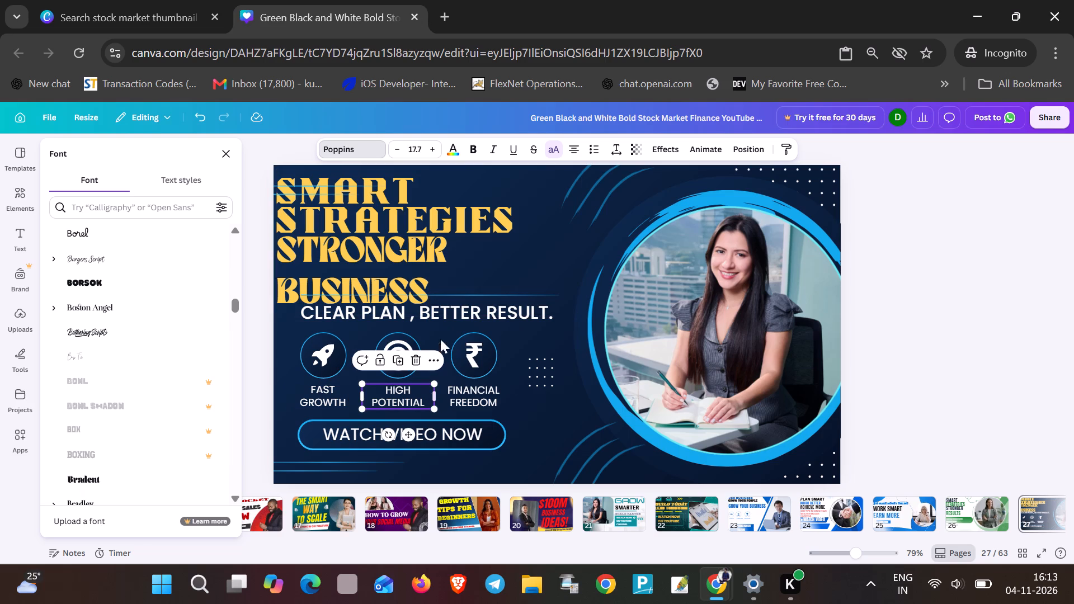
drag(479, 312, 449, 317)
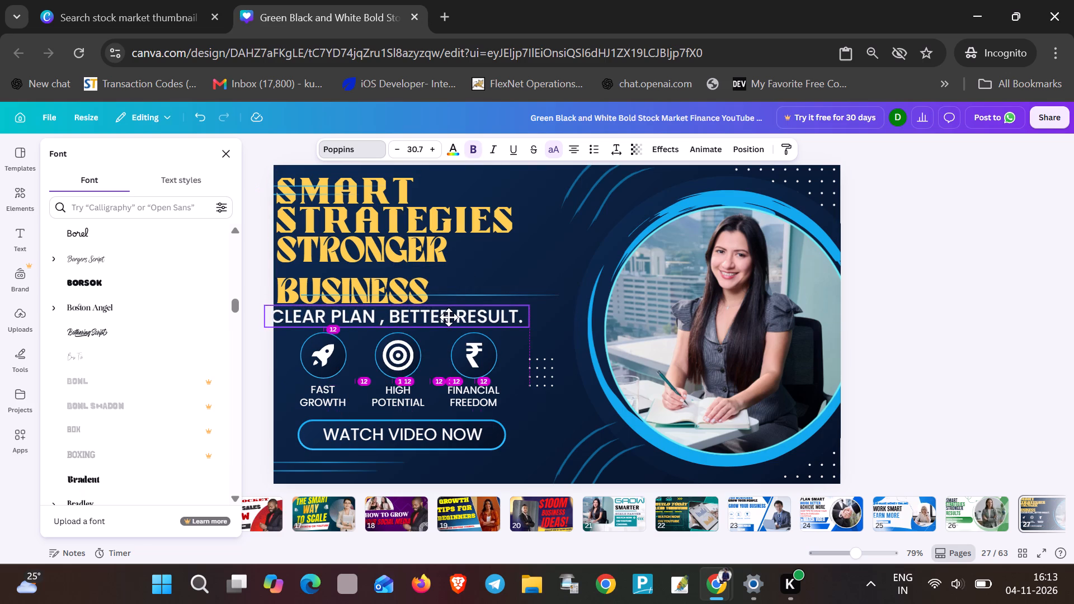
drag(449, 317, 455, 320)
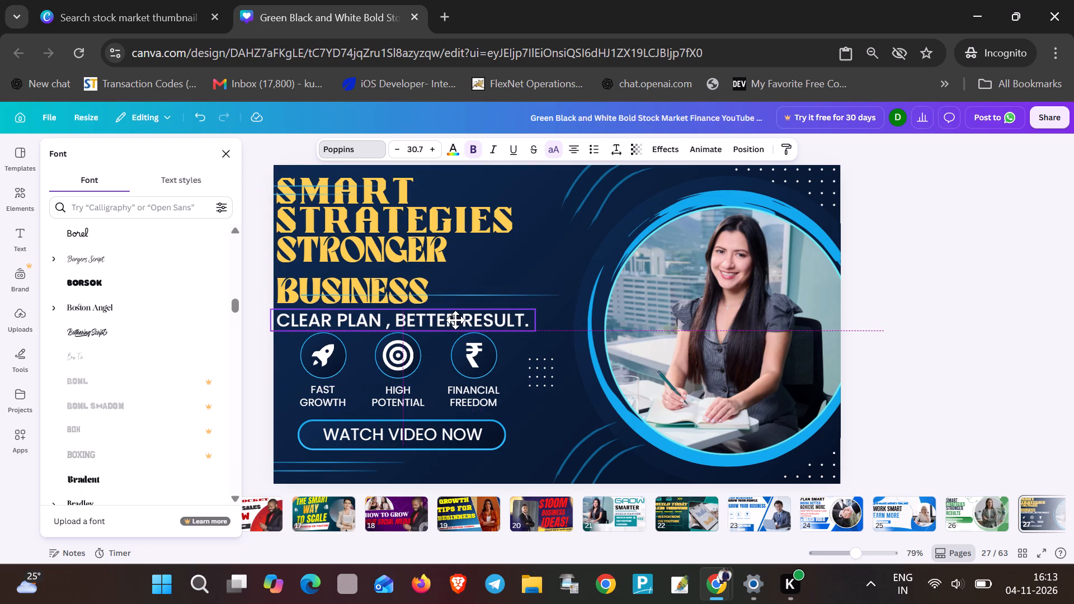
Move the rocket icon, its circle and the FAST GROWTH label left, towards the page's left edge.
drag(328, 374, 323, 371)
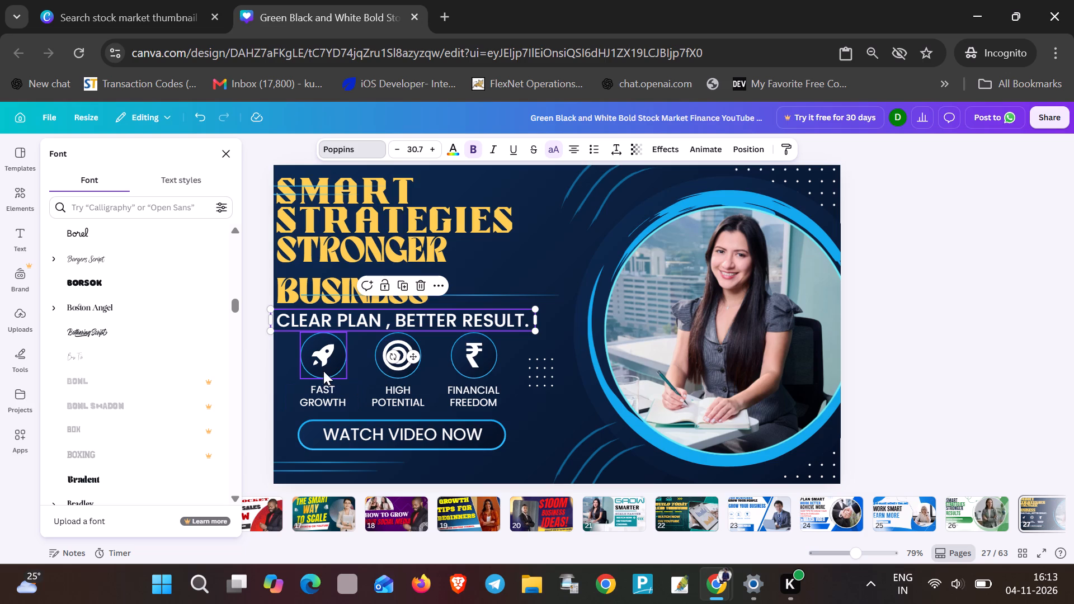
drag(323, 371, 311, 368)
click(337, 351)
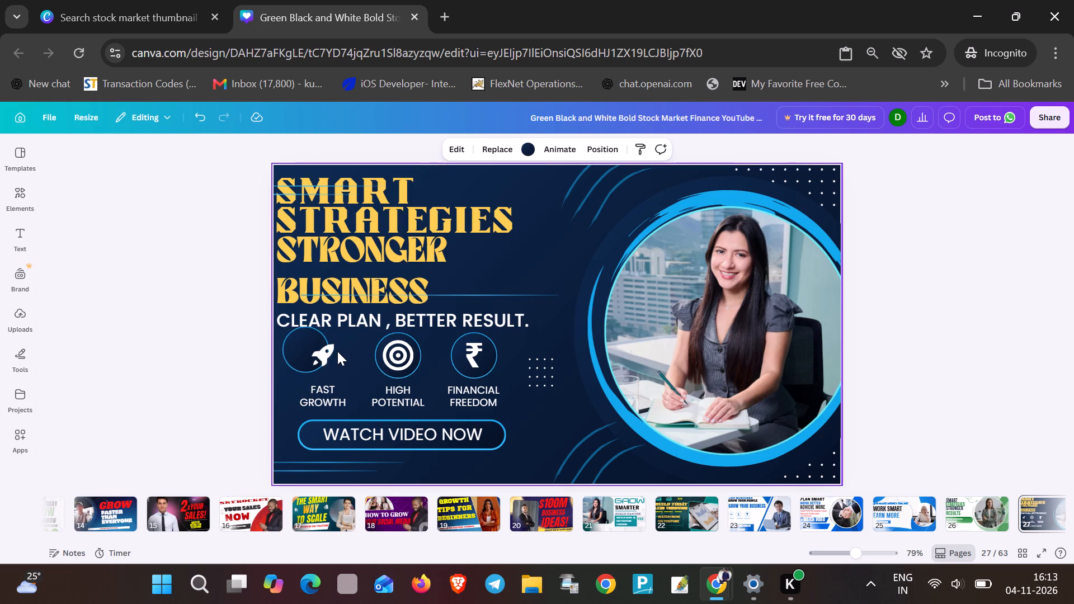
drag(328, 351, 309, 348)
drag(327, 390, 317, 376)
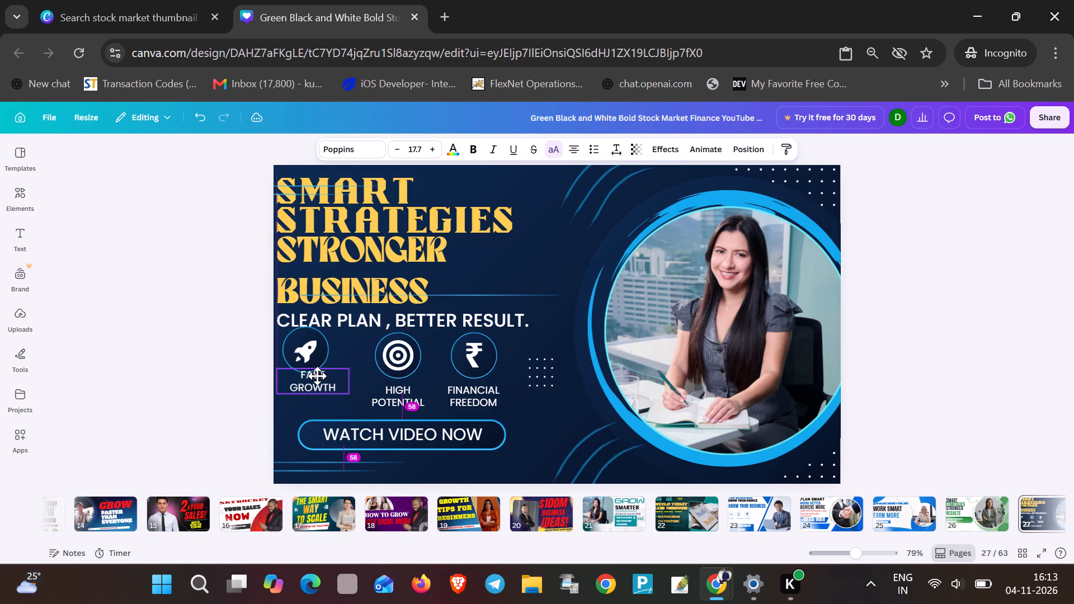
drag(317, 376, 309, 384)
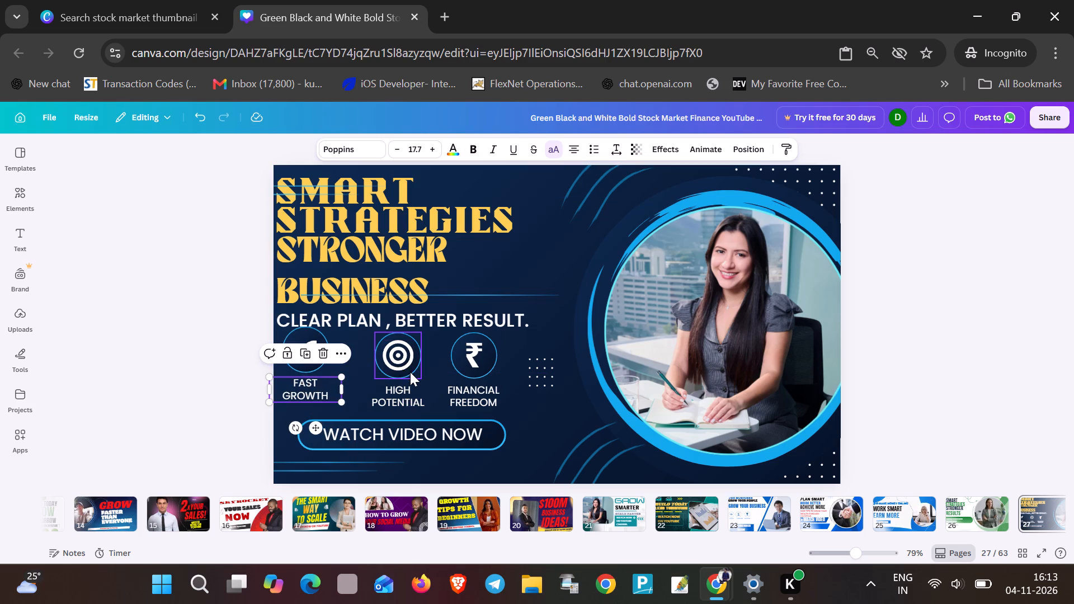
Shift the target and rupee icons, each with its circle, left towards the rocket icon.
drag(411, 372, 394, 369)
click(417, 360)
drag(390, 360, 377, 358)
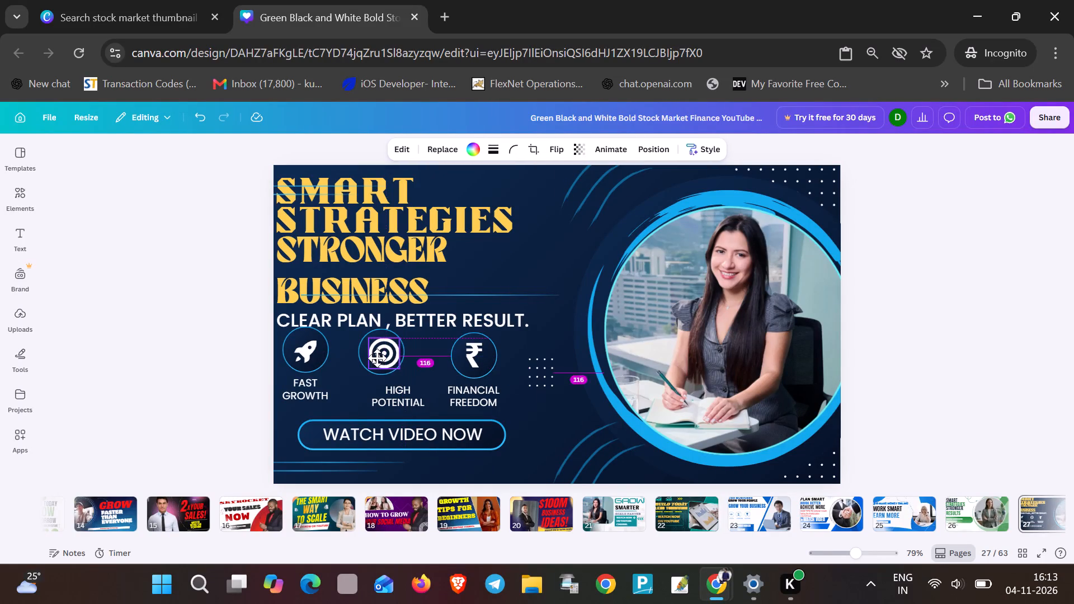
drag(377, 358, 375, 358)
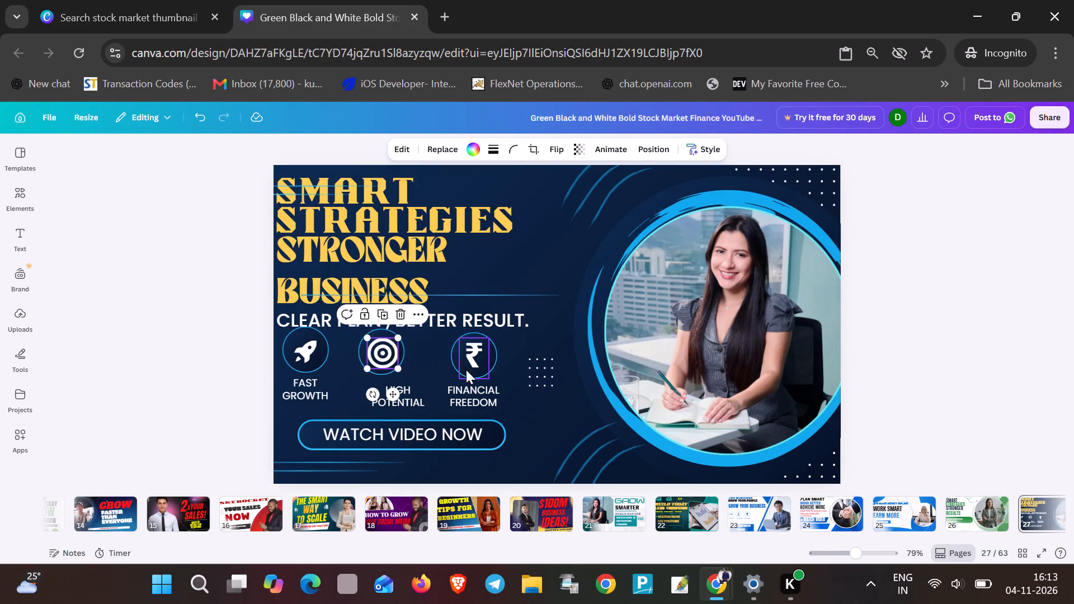
click(461, 365)
click(502, 363)
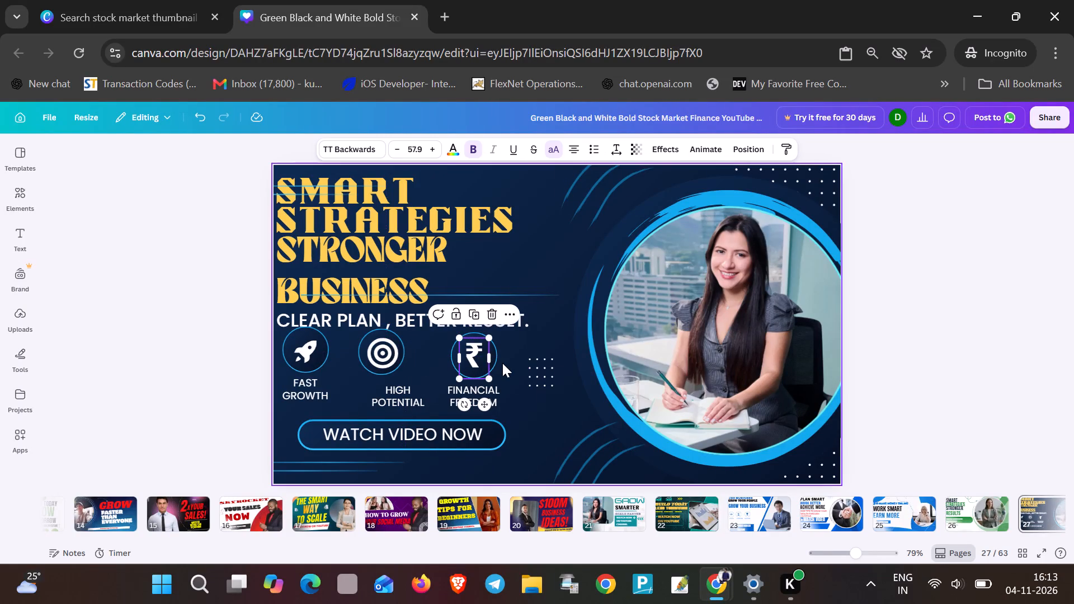
drag(494, 357, 464, 355)
drag(478, 357, 455, 356)
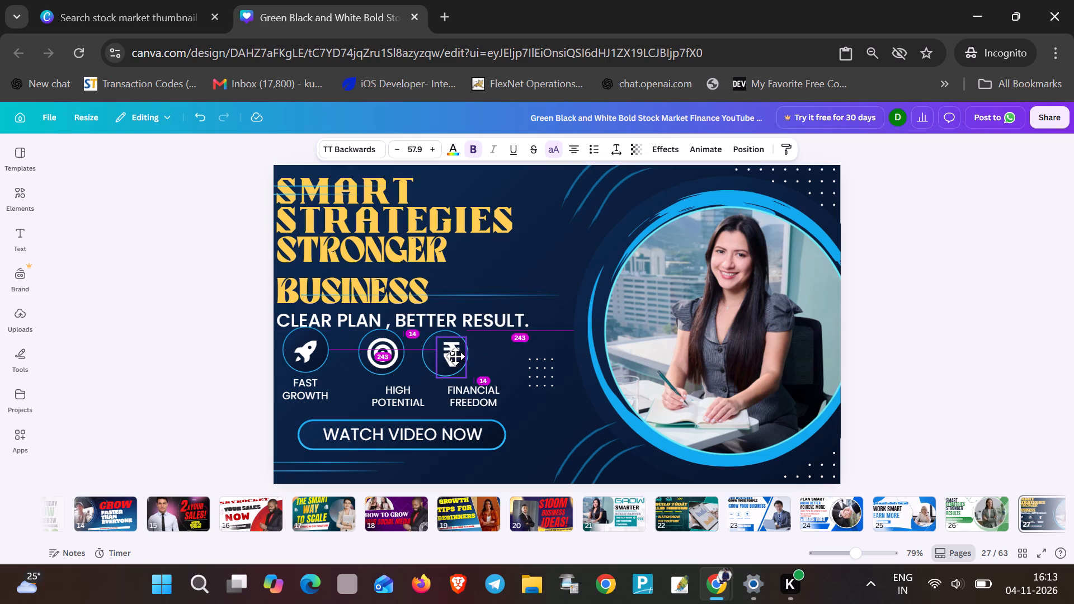
drag(455, 356, 451, 356)
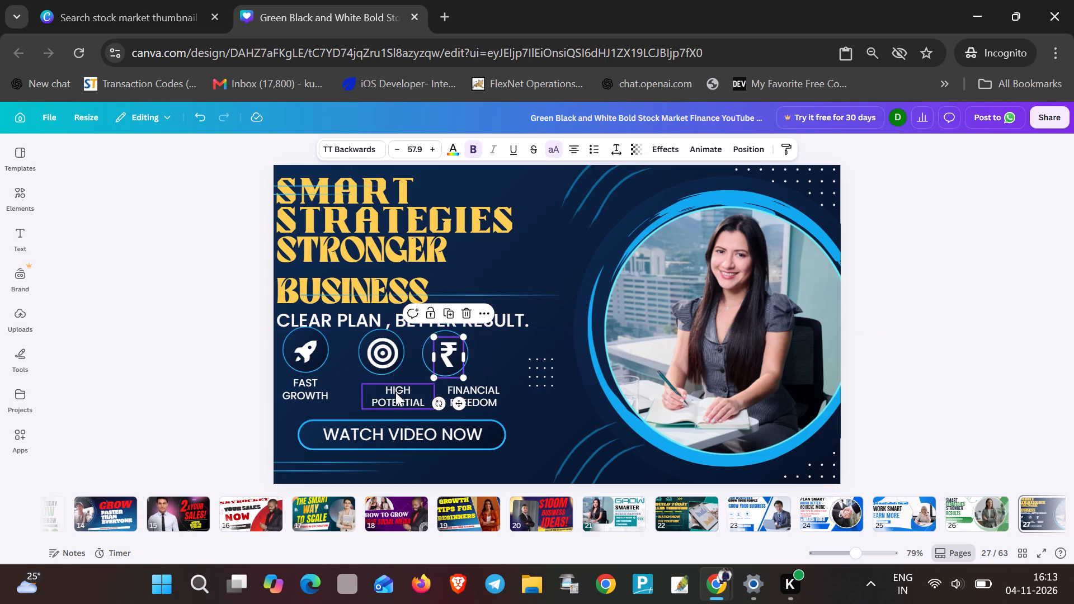
Reposition the HIGH POTENTIAL and FINANCIAL FREEDOM labels beneath their shifted icons, level with the FAST GROWTH label.
drag(395, 392, 383, 388)
drag(475, 393, 460, 391)
drag(381, 389, 373, 389)
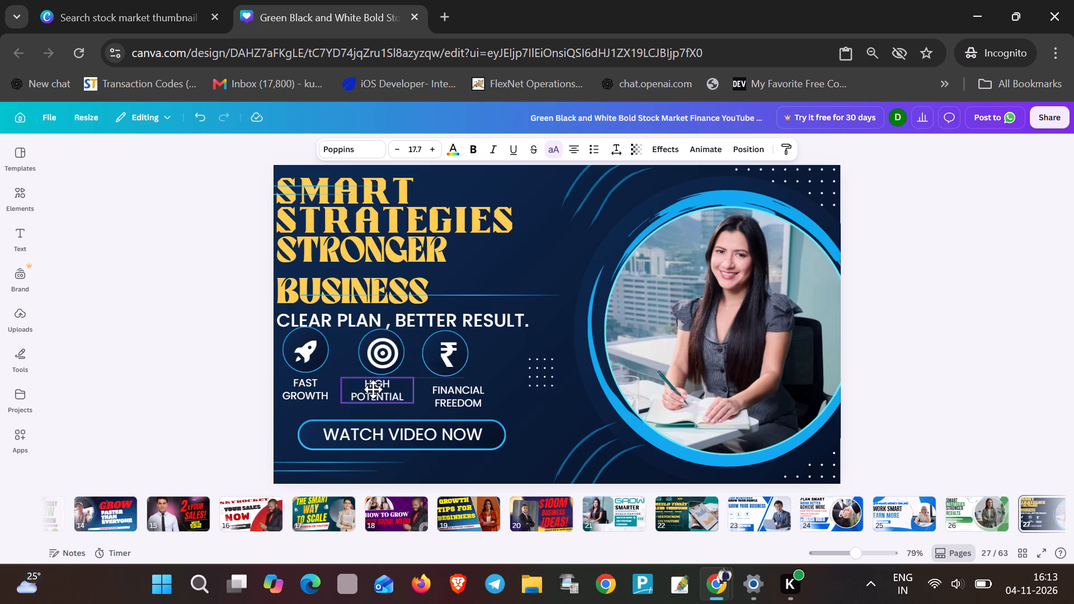
drag(454, 390, 448, 390)
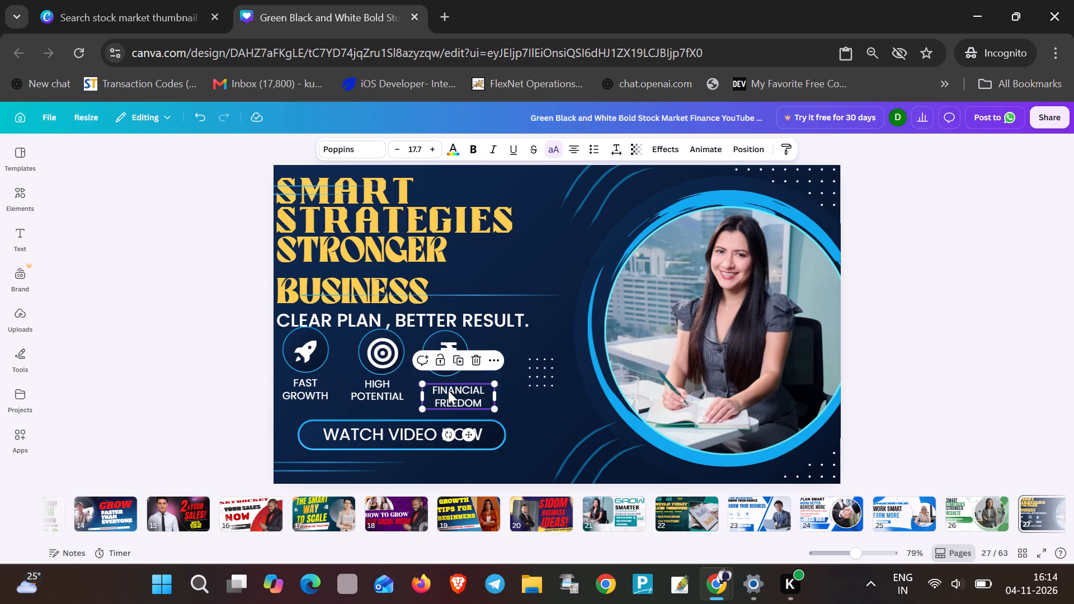
drag(448, 390, 445, 386)
Move the small dot grid beside the icon row up and closer to the rupee icon.
drag(544, 379, 529, 371)
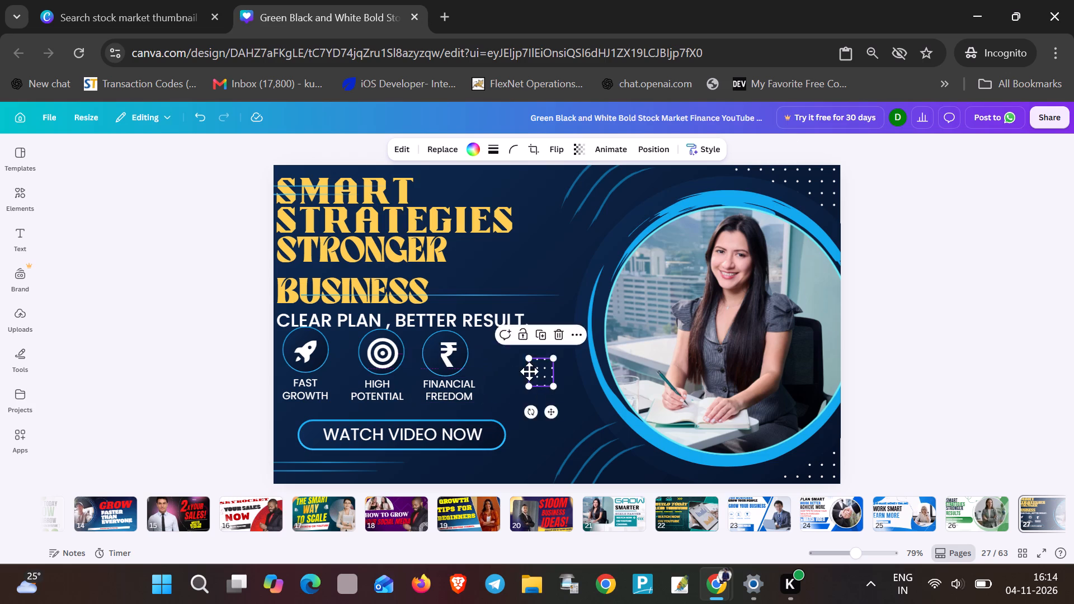
drag(529, 371, 515, 371)
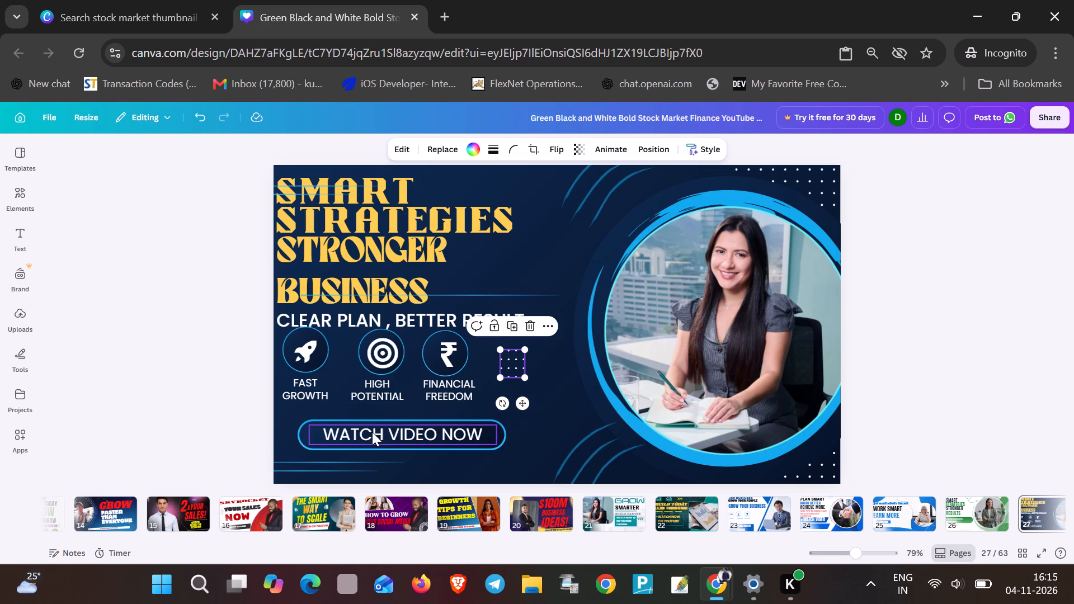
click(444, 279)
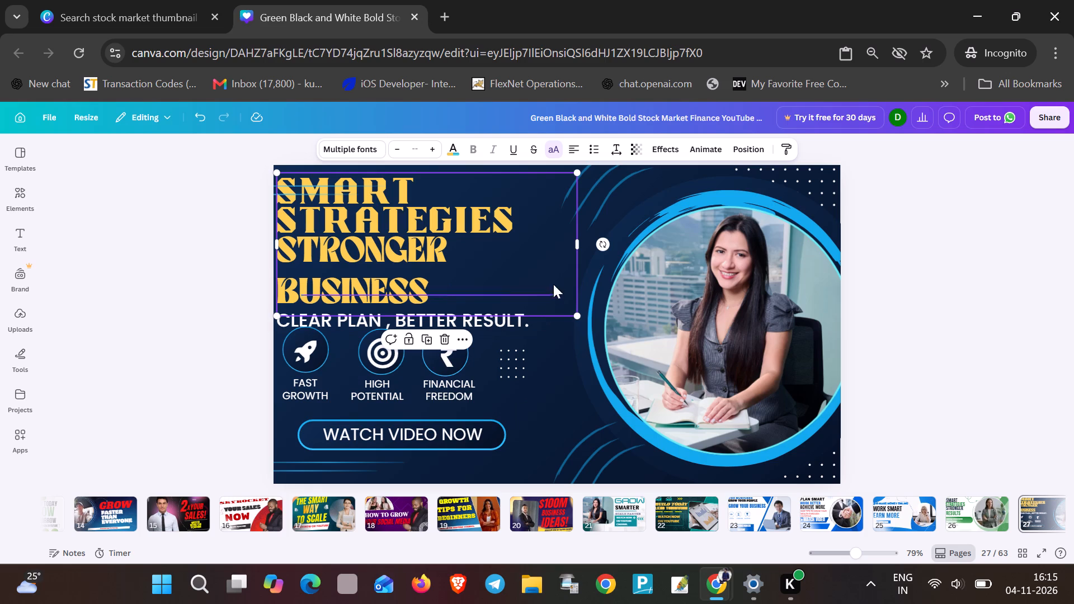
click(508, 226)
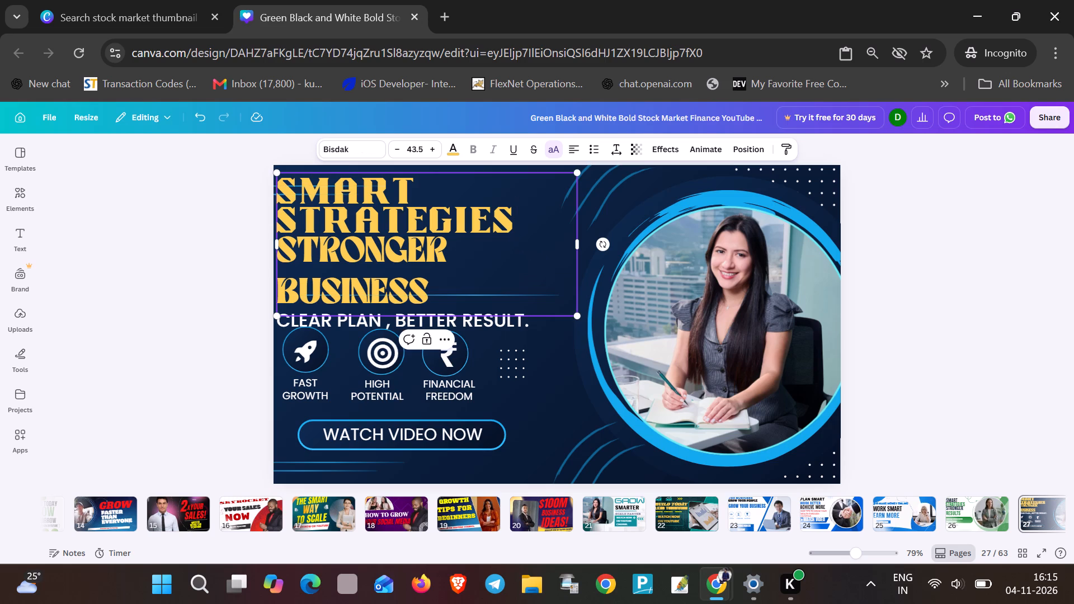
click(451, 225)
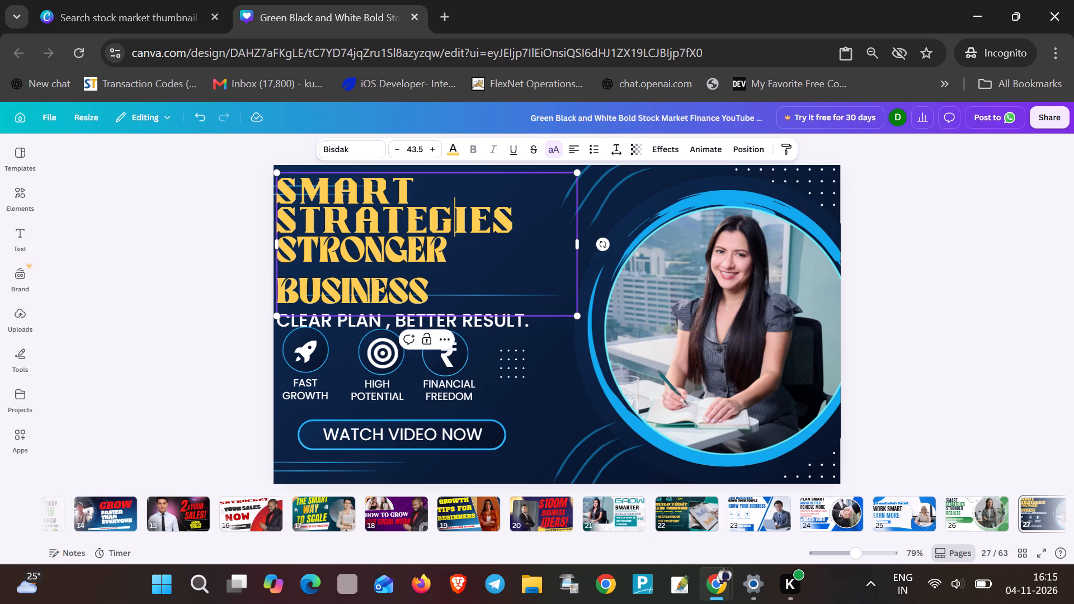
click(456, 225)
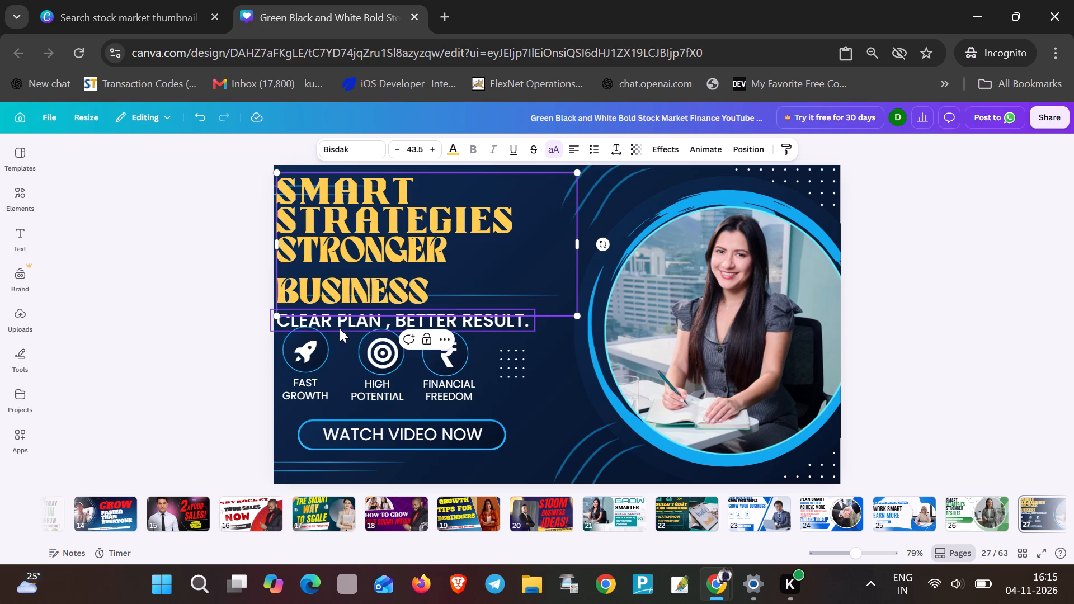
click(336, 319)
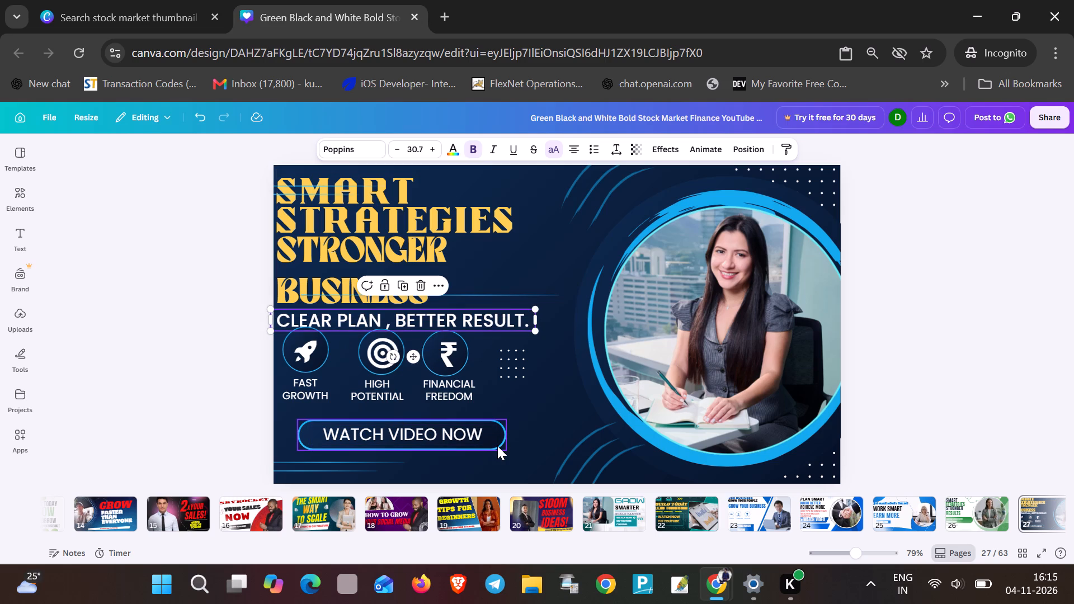
Move the rounded button outline to the page's bottom-left corner and enlarge it to about 853 wide by 82 high.
drag(497, 446, 496, 469)
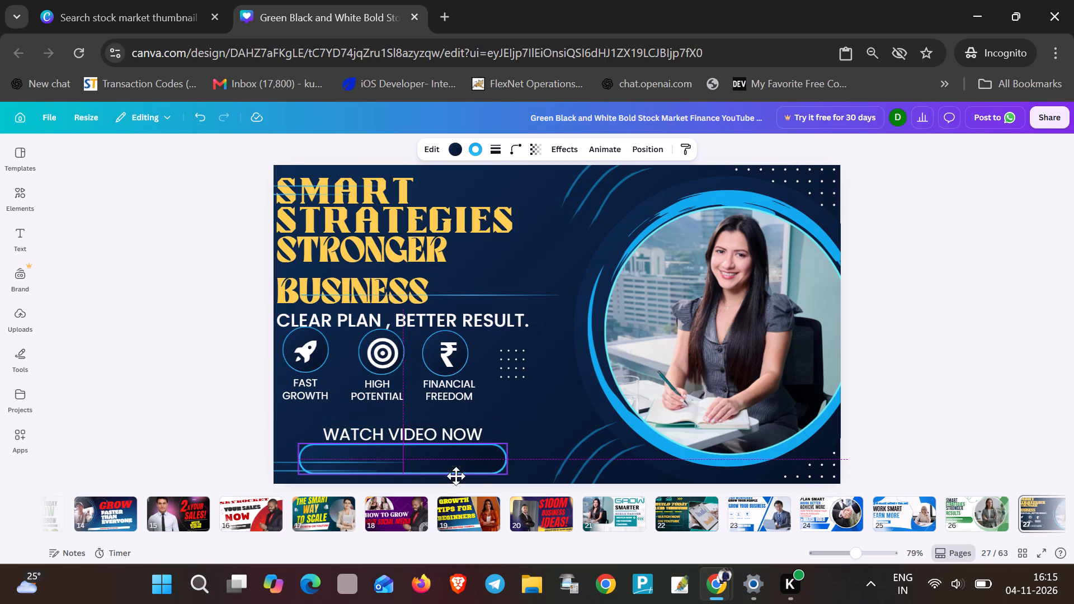
drag(297, 477, 288, 479)
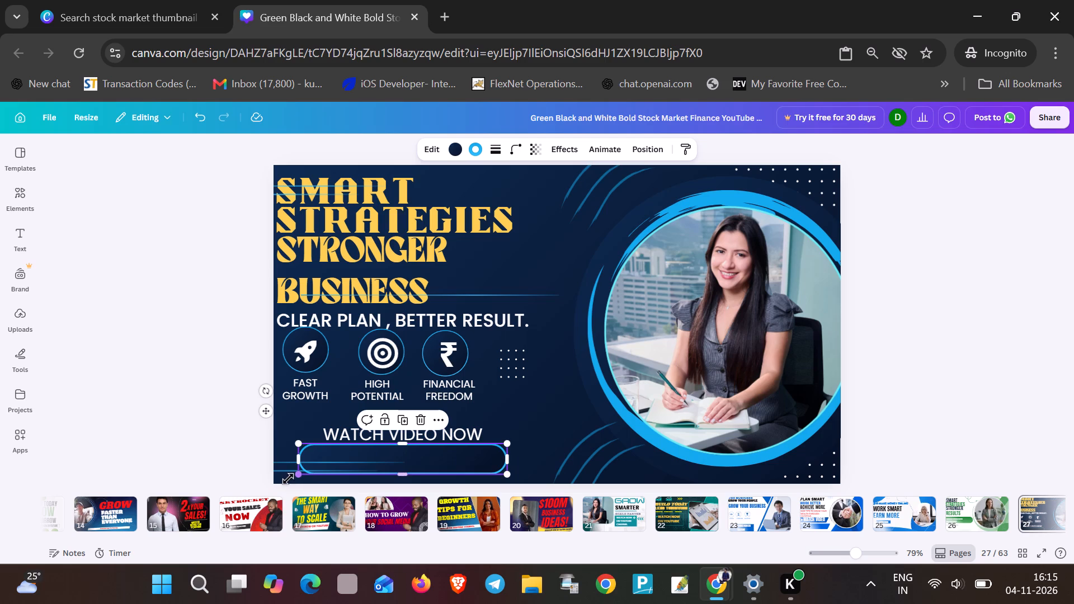
drag(288, 479, 270, 487)
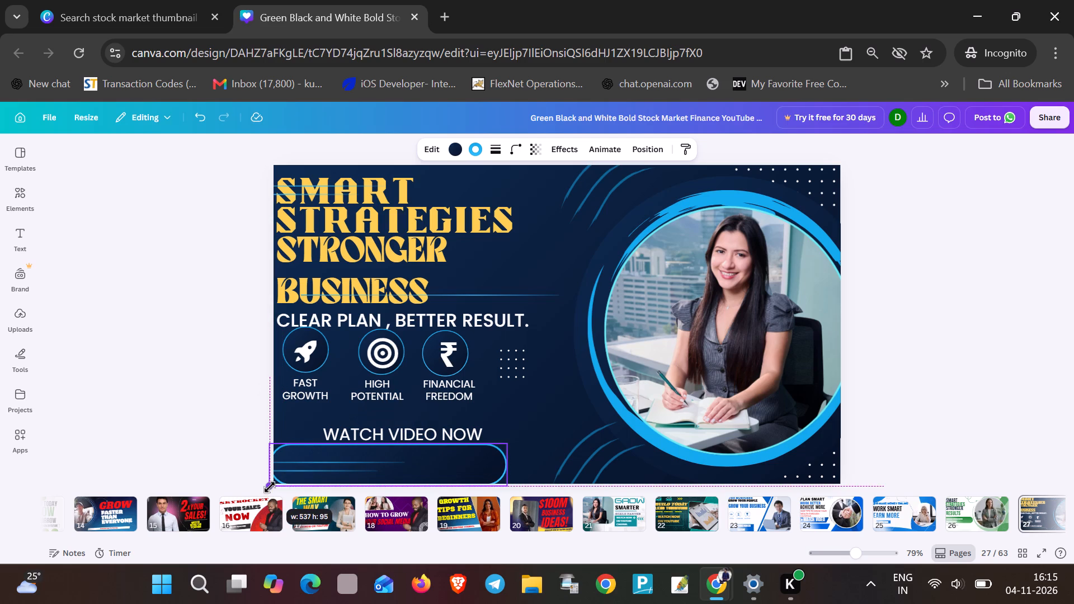
drag(270, 487, 272, 483)
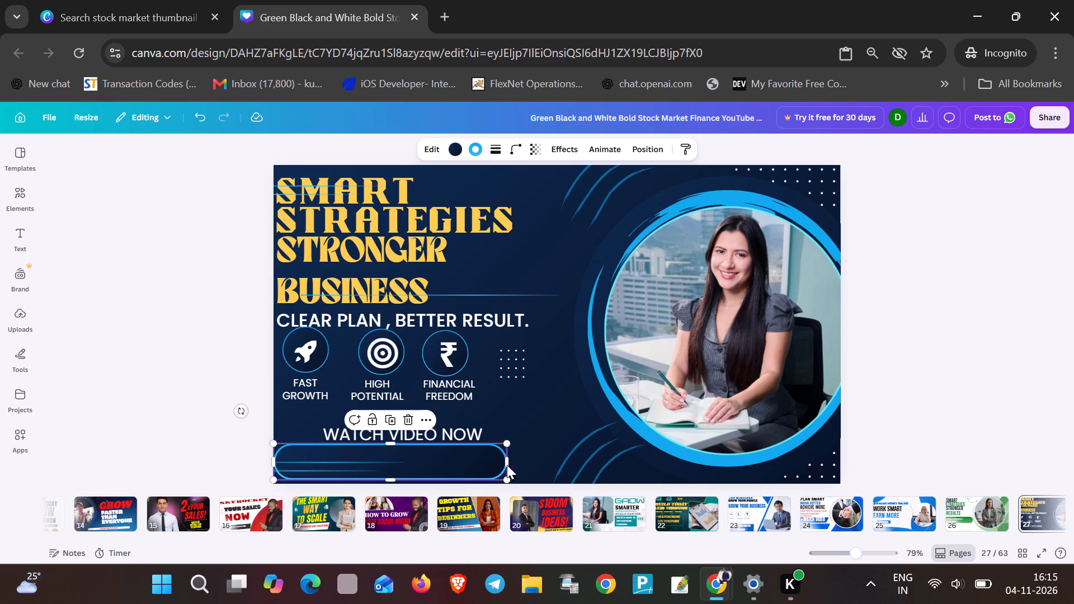
drag(508, 466, 610, 471)
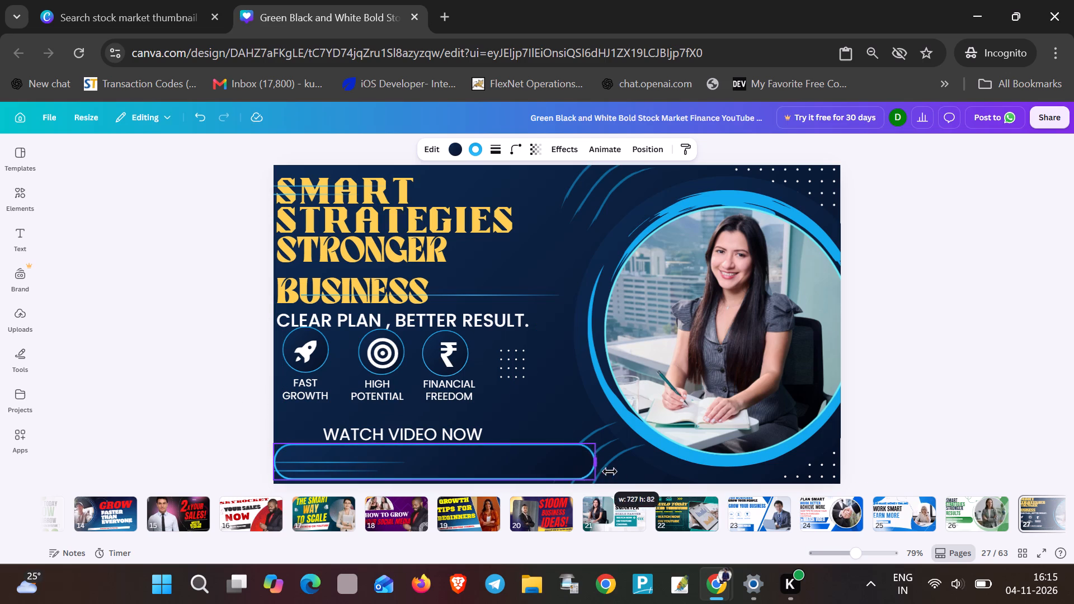
drag(610, 471, 652, 473)
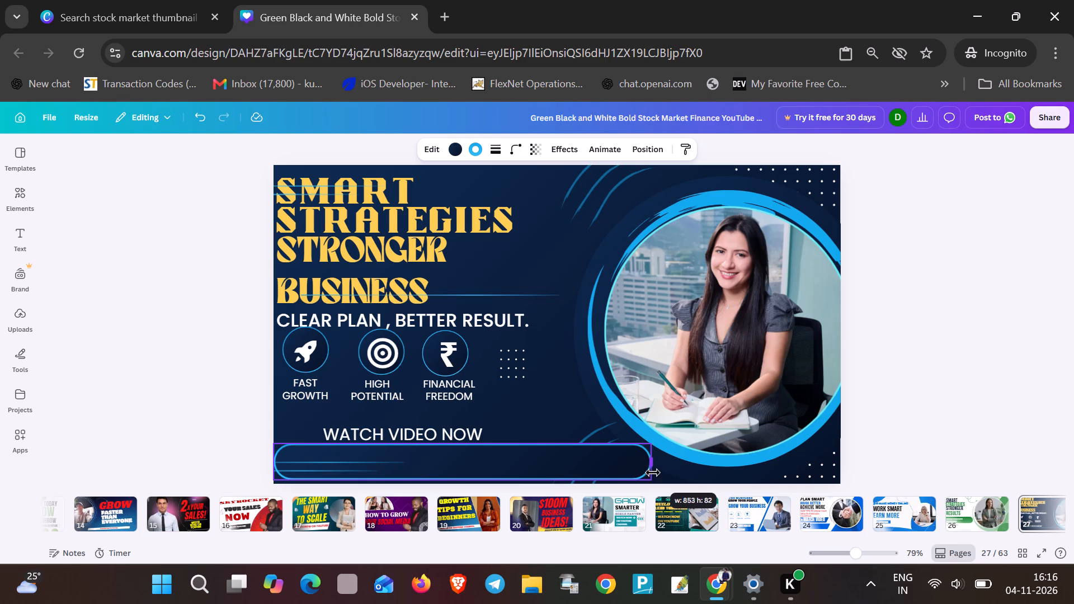
Move the WATCH VIDEO NOW text into the left end of the enlarged rounded outline.
drag(468, 433, 455, 456)
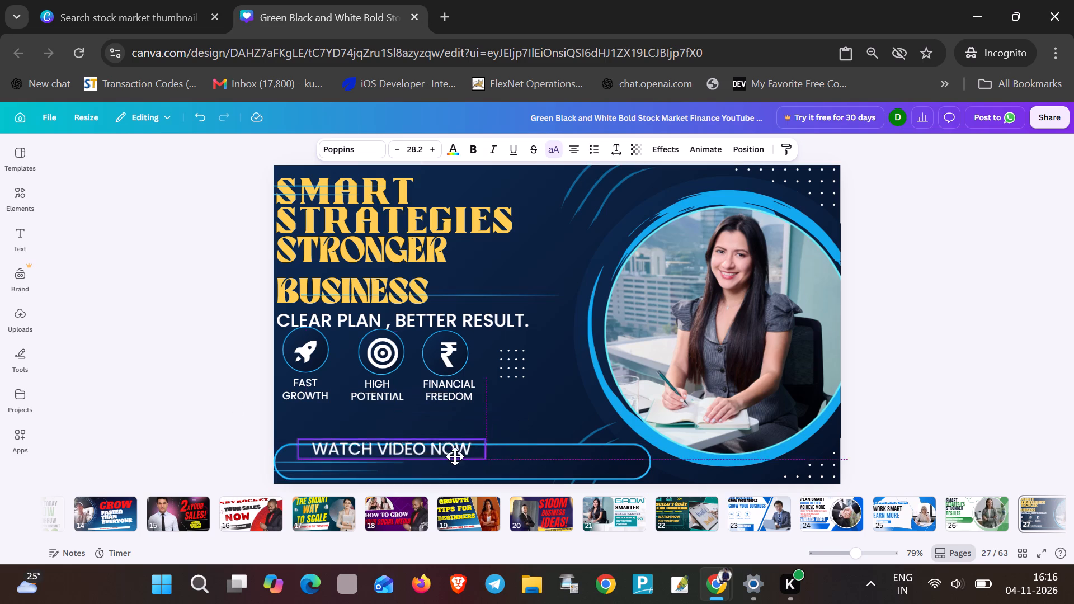
drag(455, 456, 434, 463)
Change the WATCH VIDEO NOW text to WATCH VIDEO ON YOUTUBE.
click(434, 463)
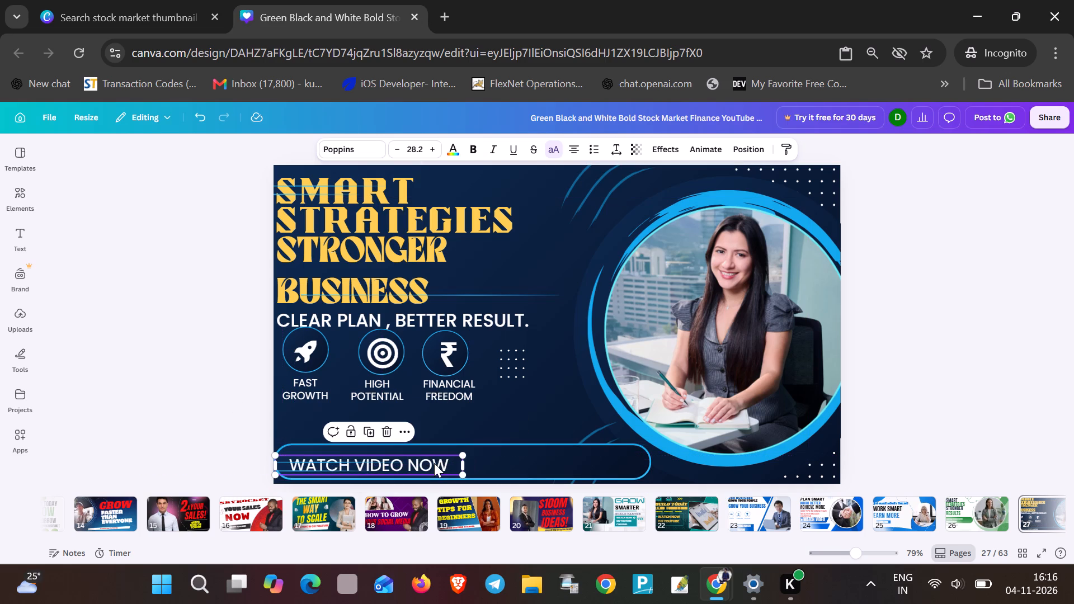
click(434, 463)
double_click(435, 463)
click(436, 463)
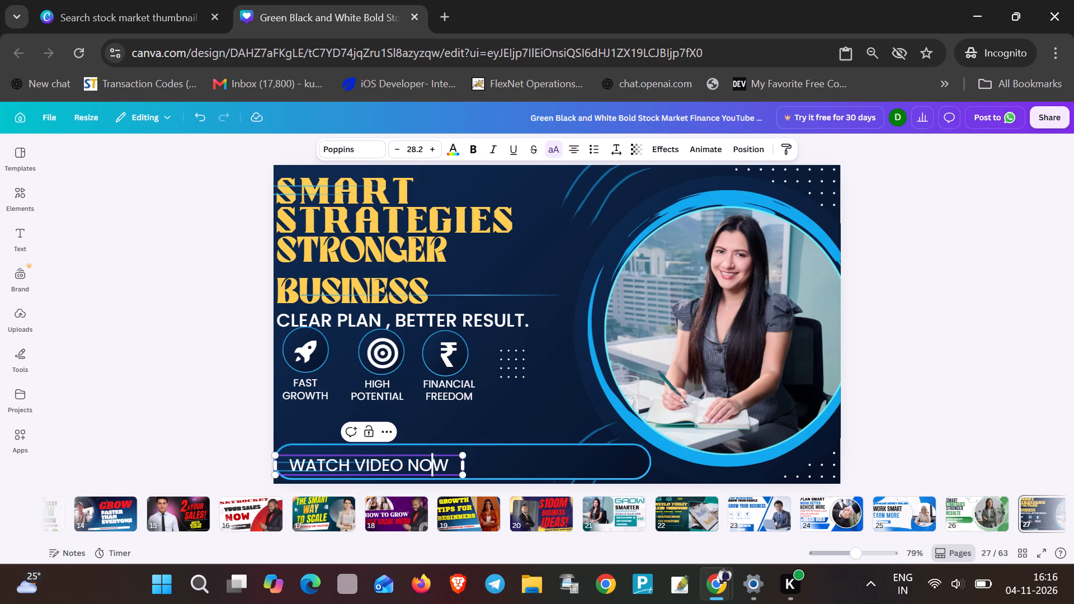
click(436, 463)
click(448, 463)
key(BackSpace)
key(BackSpace)
key(BackSpace)
key(BackSpace)
key(BackSpace)
key(BackSpace)
key(BackSpace)
key(BackSpace)
key(BackSpace)
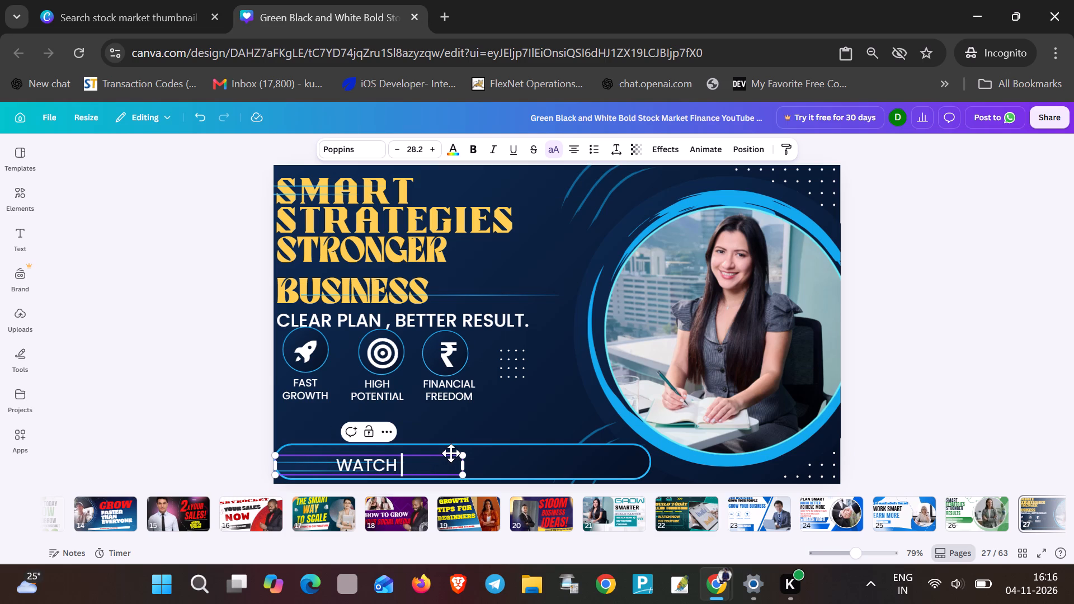
text(VIDEO ON YOUTUBE)
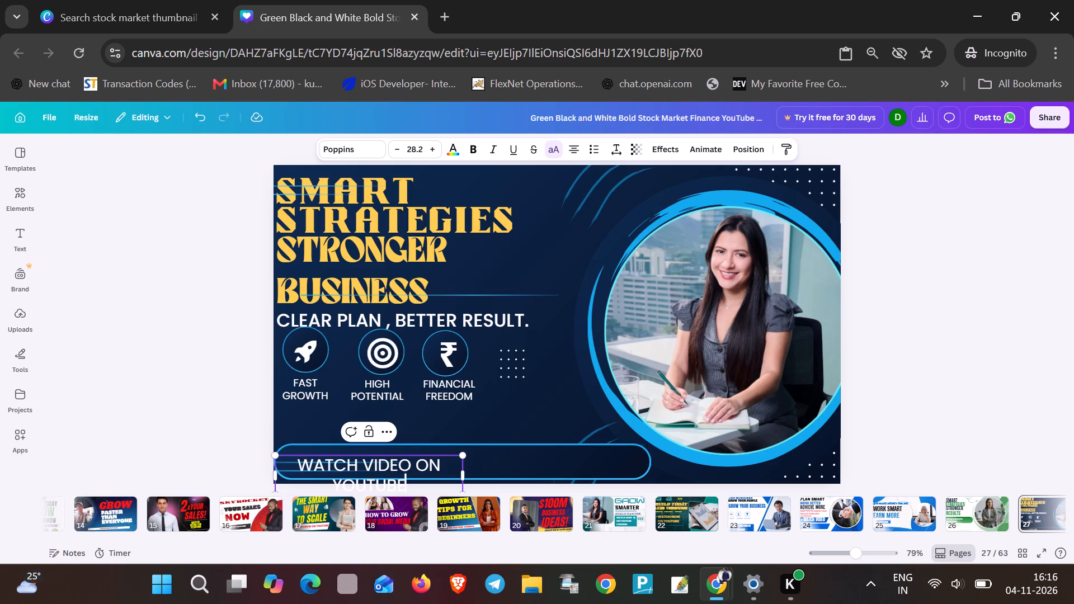
Widen the WATCH VIDEO ON YOUTUBE text box so the wording fits on one line inside the rounded outline.
drag(463, 479, 522, 470)
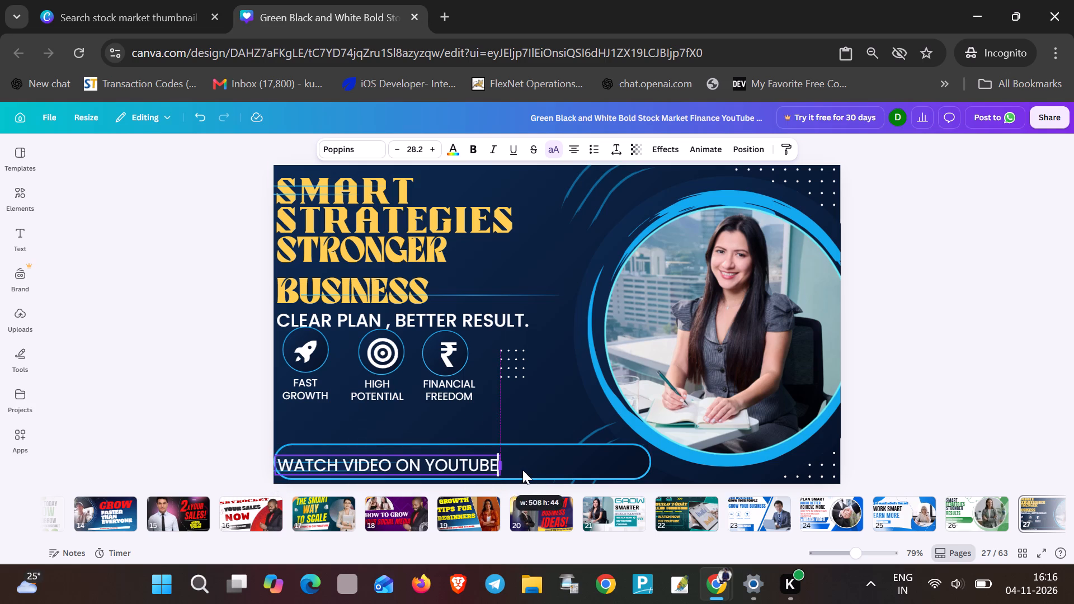
drag(522, 470, 540, 461)
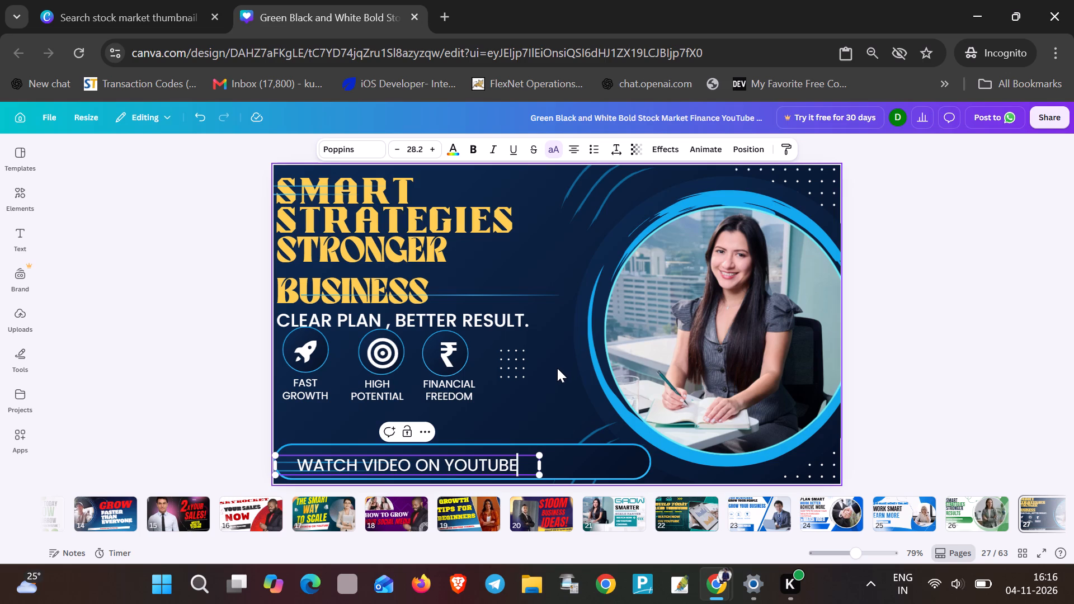
Move the small dot grid beside the icon row slightly up and away from the rupee icon.
click(539, 356)
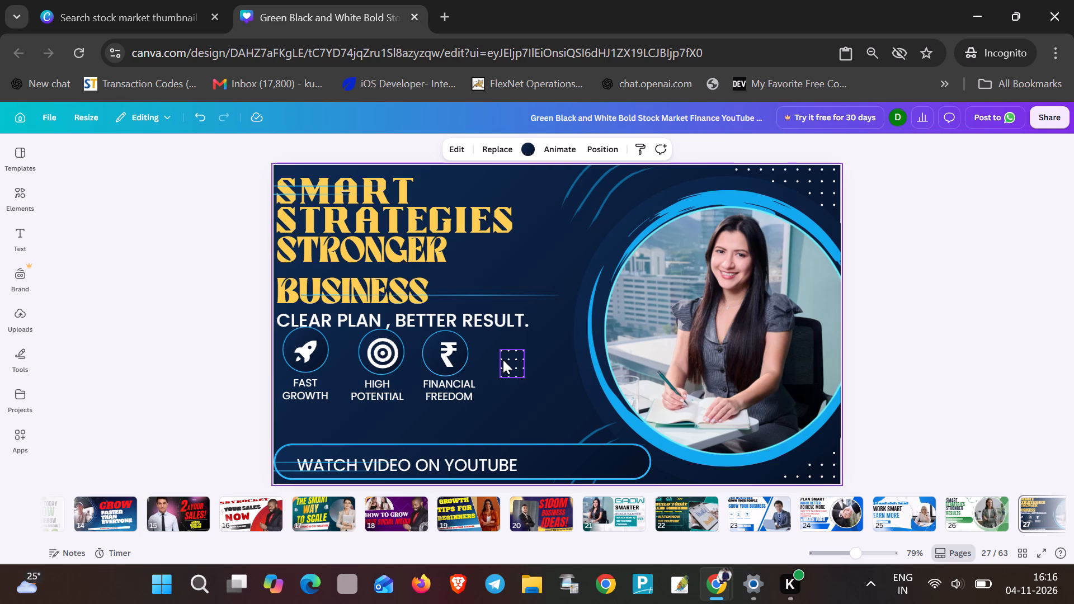
drag(503, 360, 521, 351)
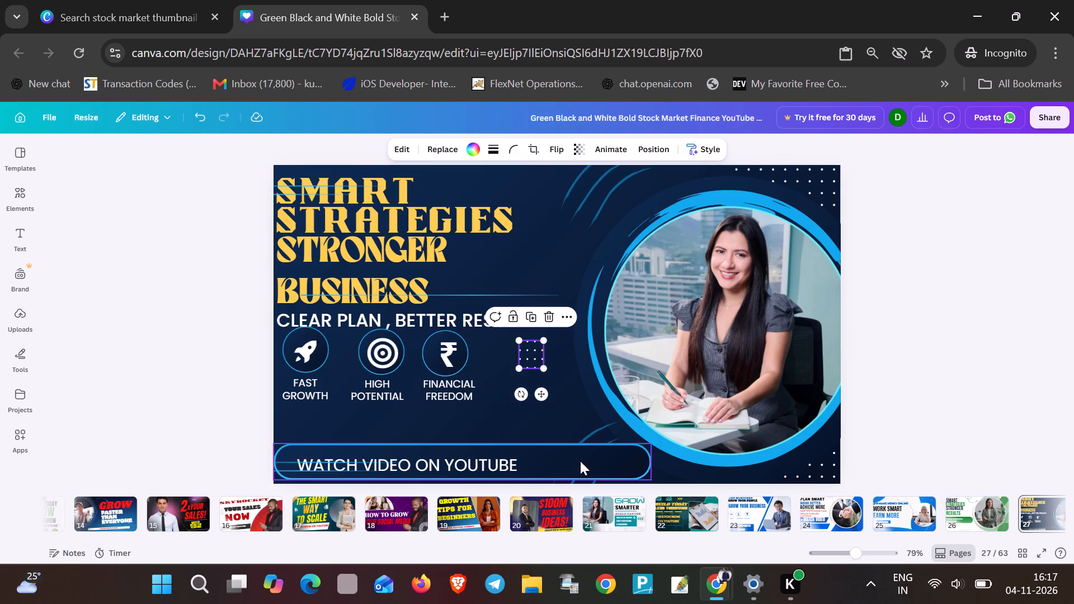
Move the rounded outline and its WATCH VIDEO ON YOUTUBE text up to just beneath the icon labels.
drag(580, 461, 564, 417)
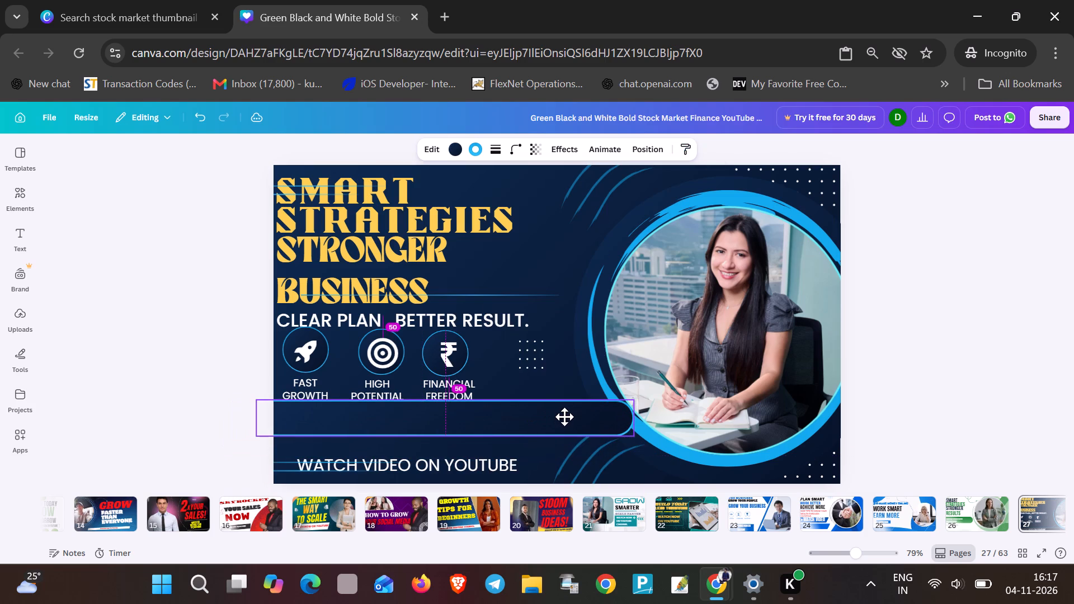
drag(564, 417, 571, 416)
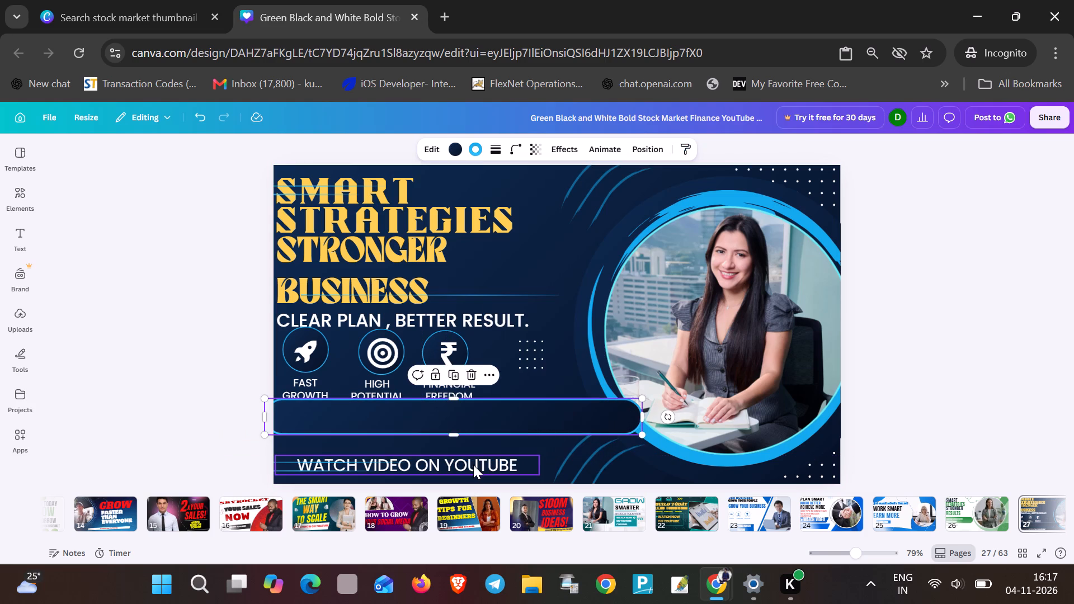
drag(473, 464, 473, 420)
Change the CLEAR PLAN , BETTER RESULT. tagline to CAREER PLAN,BETTER RESULT.
double_click(330, 318)
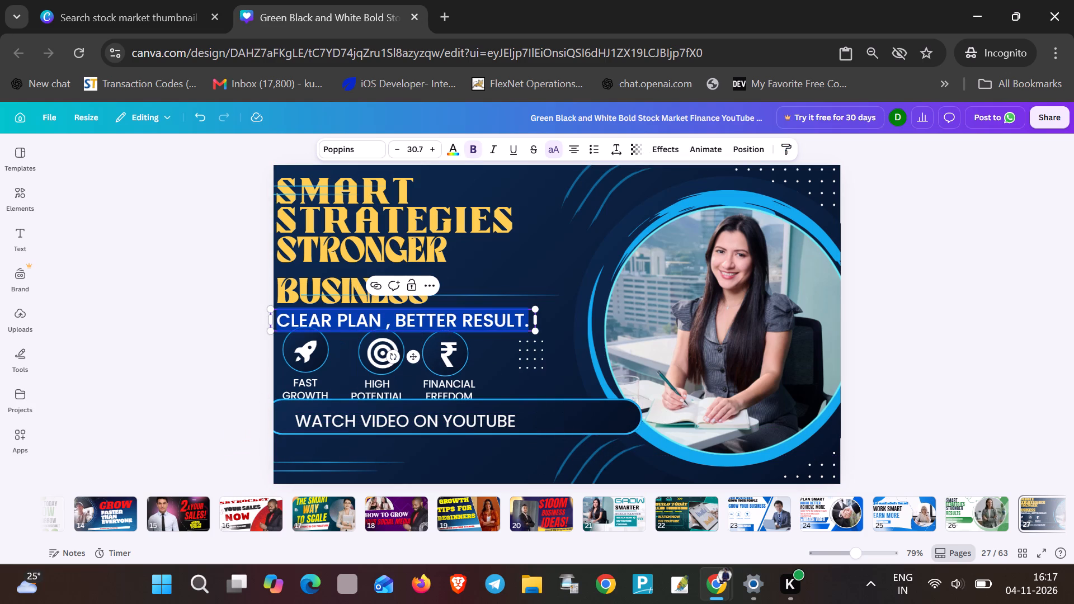
text(CAREER PLAN)
key(period)
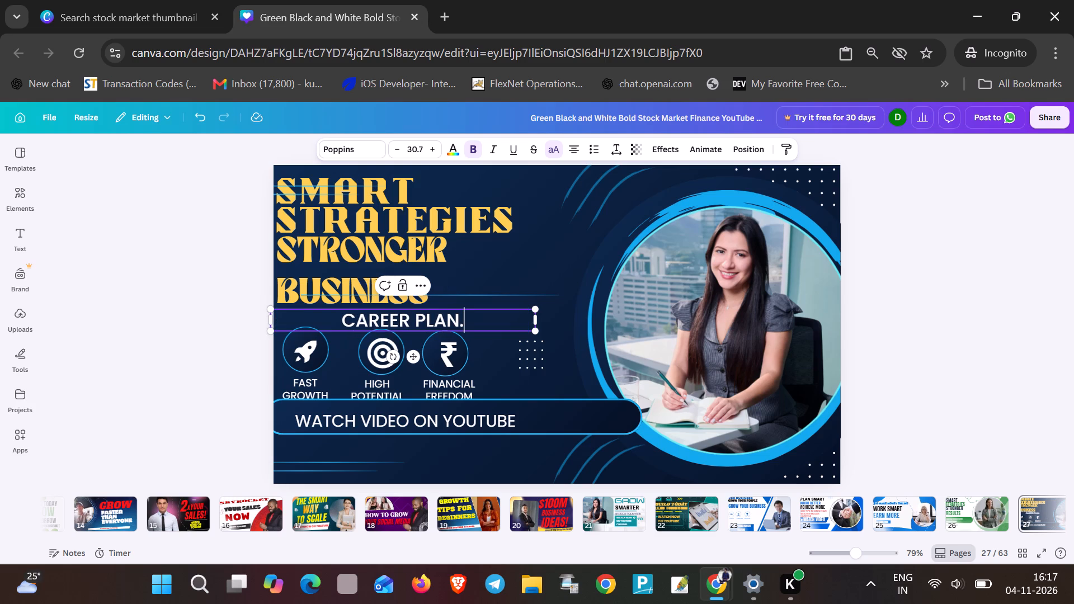
key(BackSpace)
text(,BETTER RESULT)
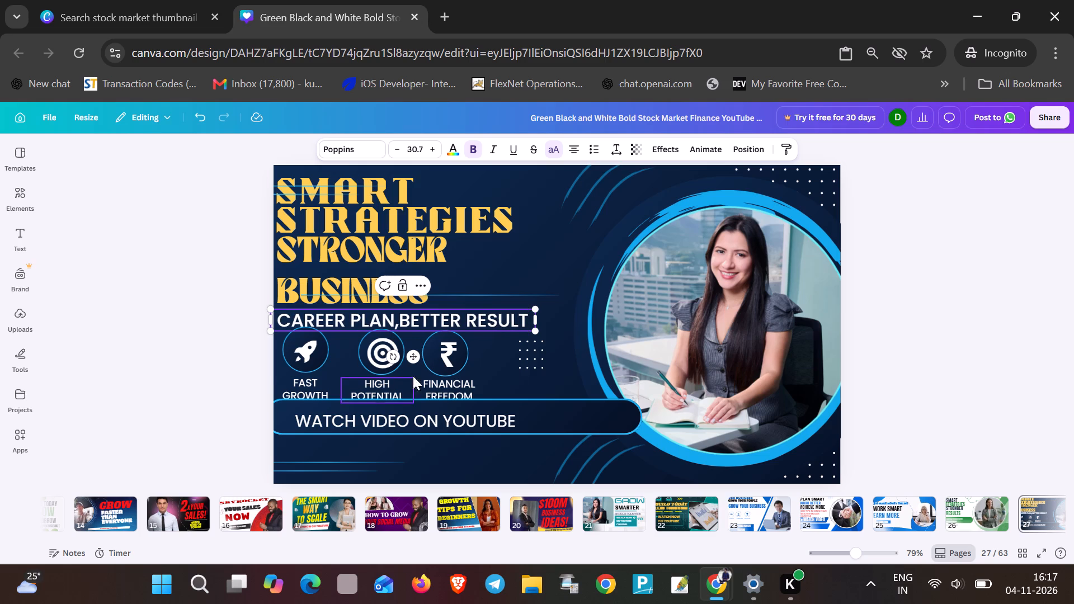
double_click(412, 324)
click(388, 322)
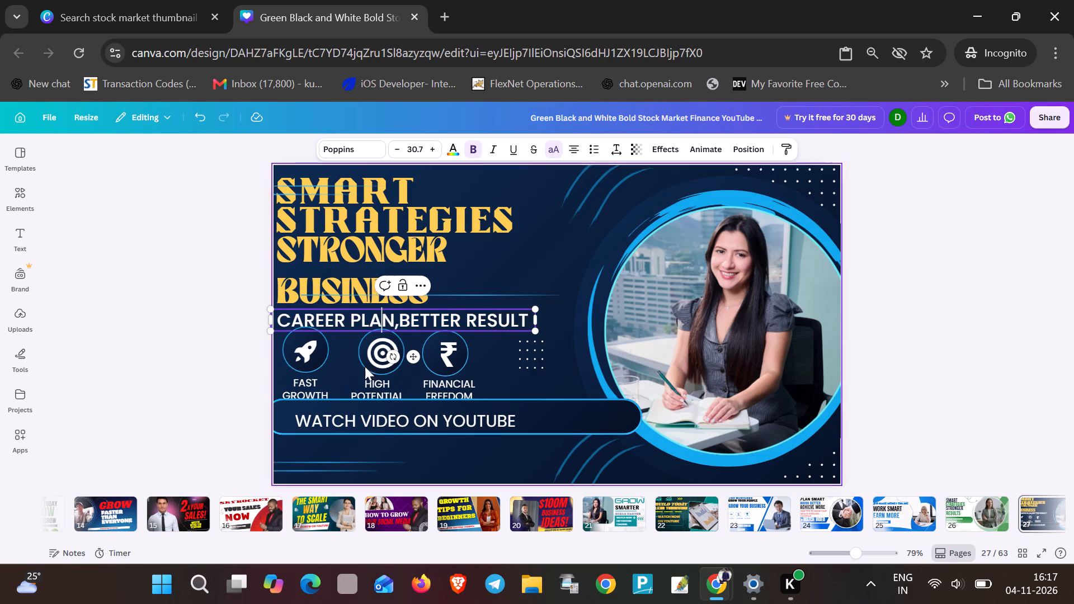
Nudge the FAST GROWTH label slightly left under the rocket icon.
click(310, 382)
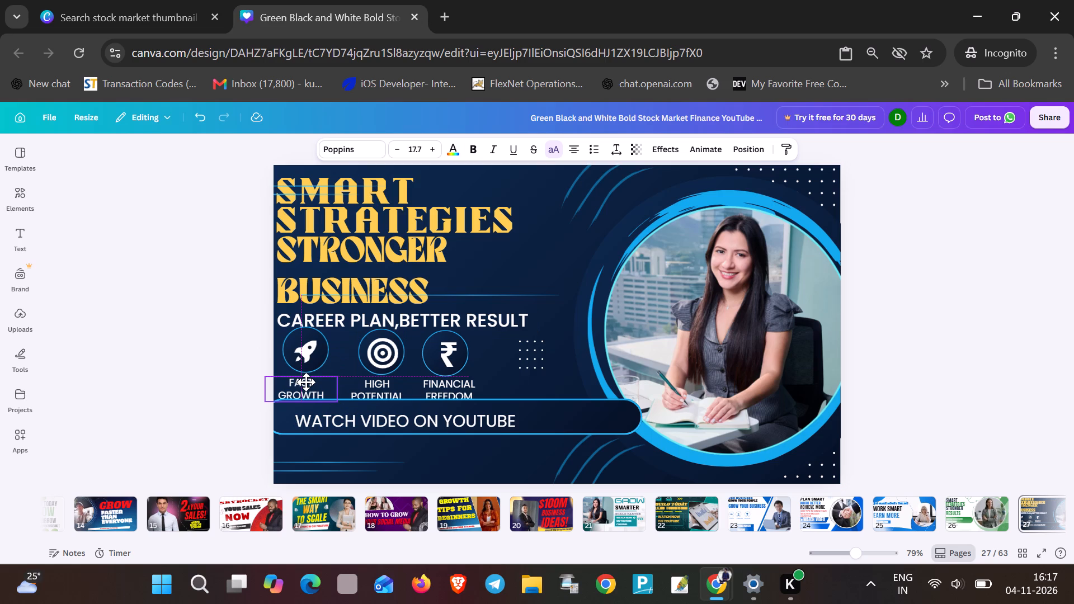
Move the target icon, its circle and the HIGH POTENTIAL label closer to the rocket icon.
drag(397, 370, 390, 367)
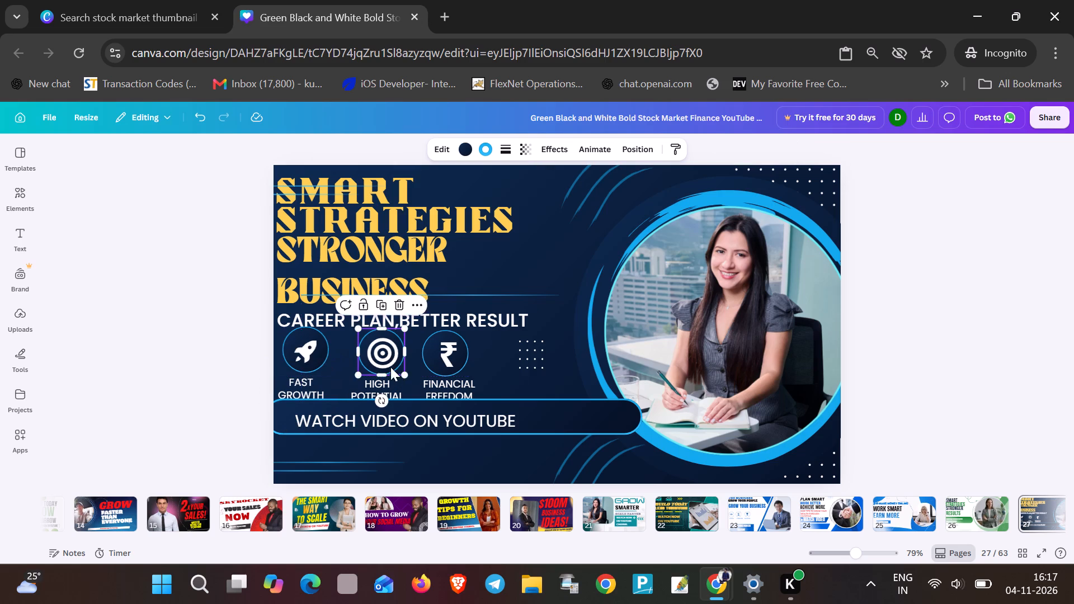
drag(390, 367, 377, 364)
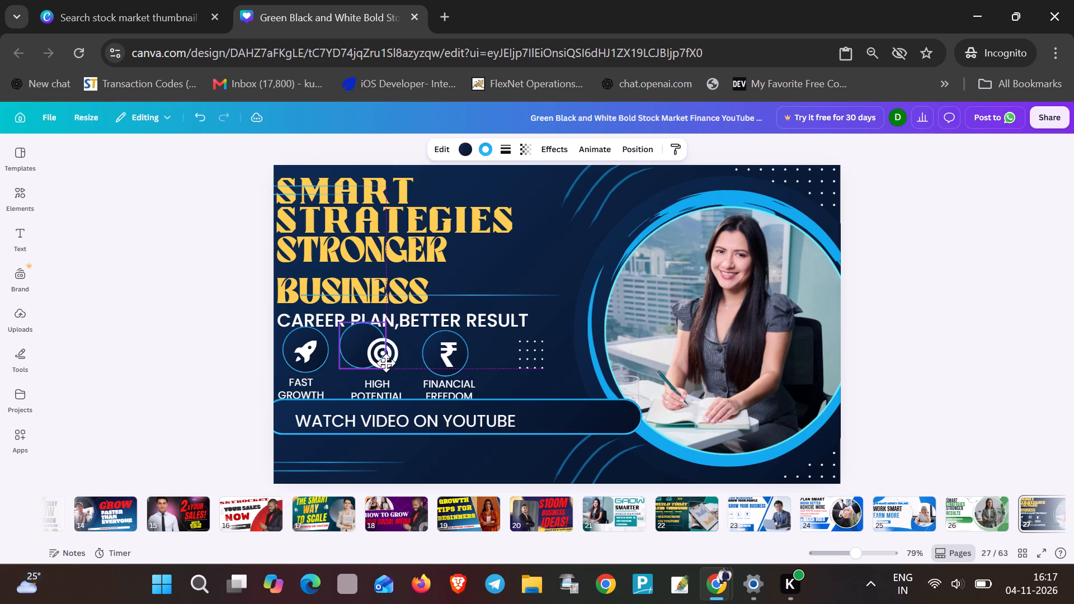
drag(393, 351, 372, 345)
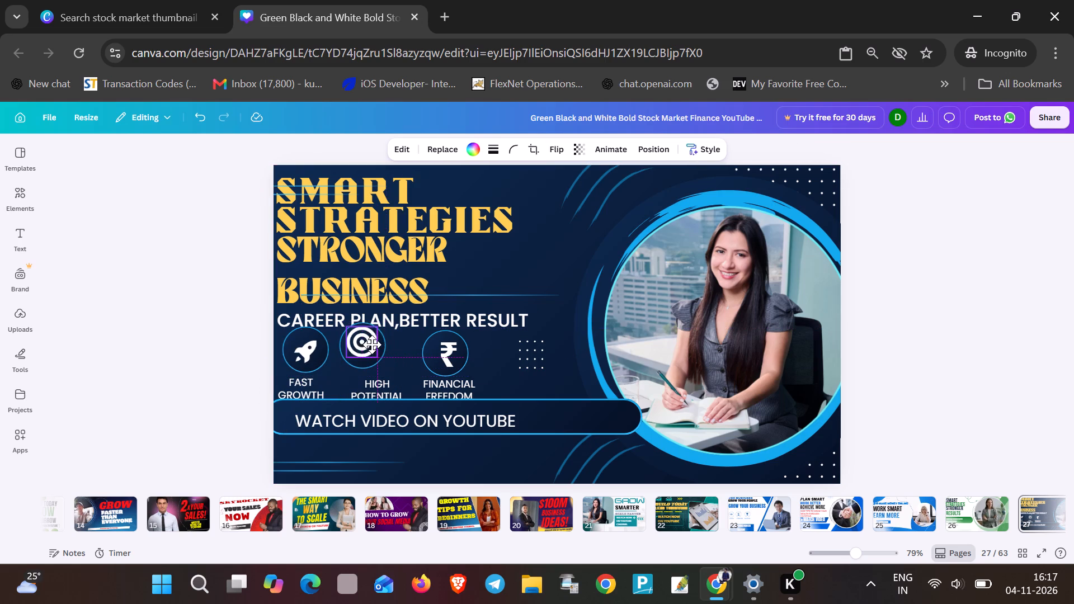
drag(372, 345, 372, 347)
drag(392, 394, 385, 393)
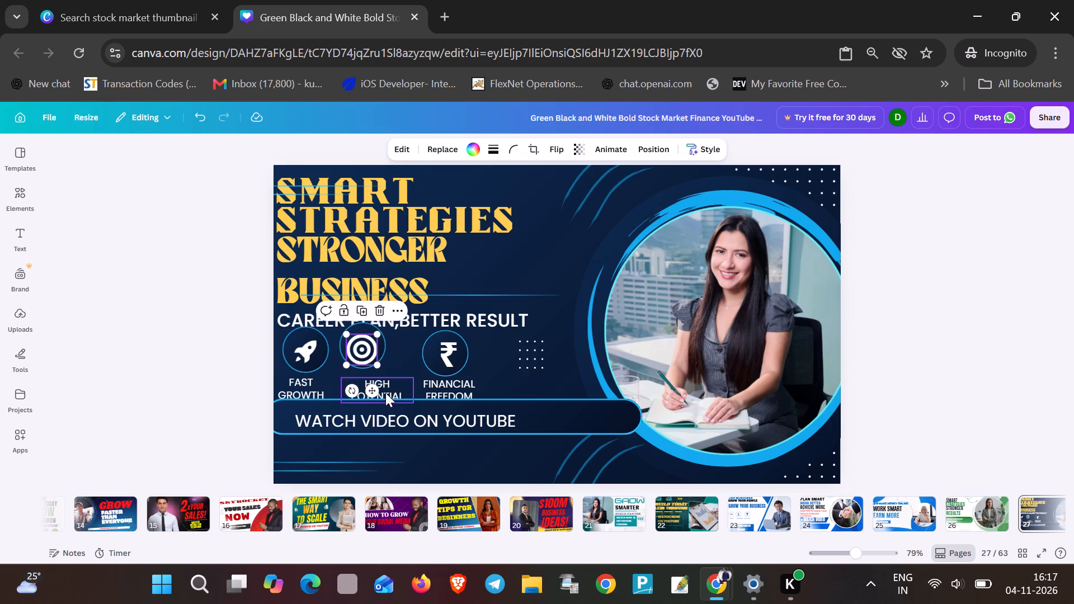
drag(385, 393, 379, 389)
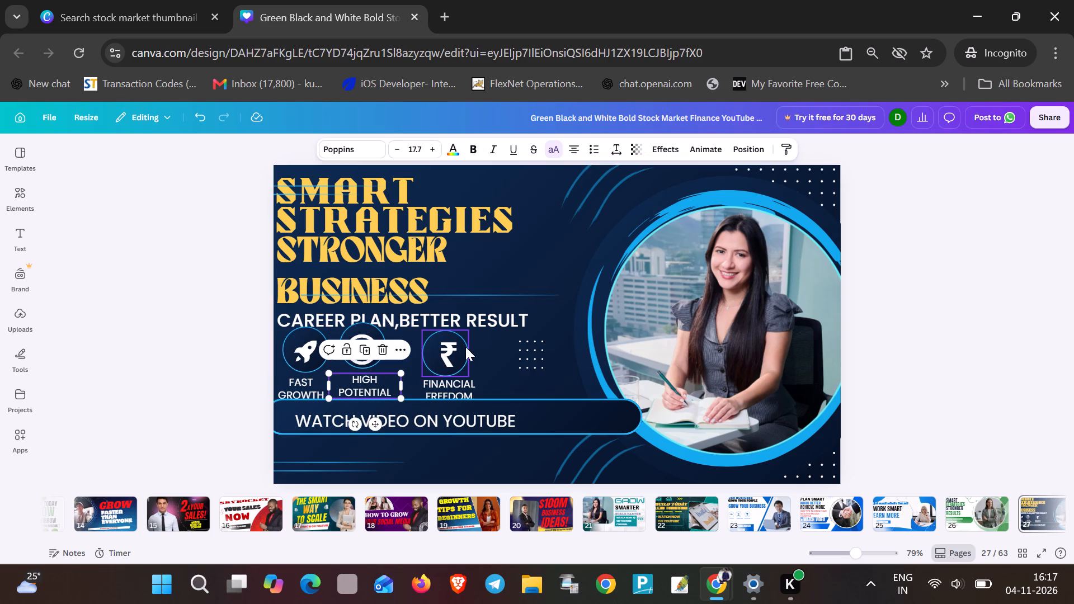
Move the rupee symbol, its circle and the FINANCIAL FREEDOM label closer to the target icon.
drag(465, 347, 445, 345)
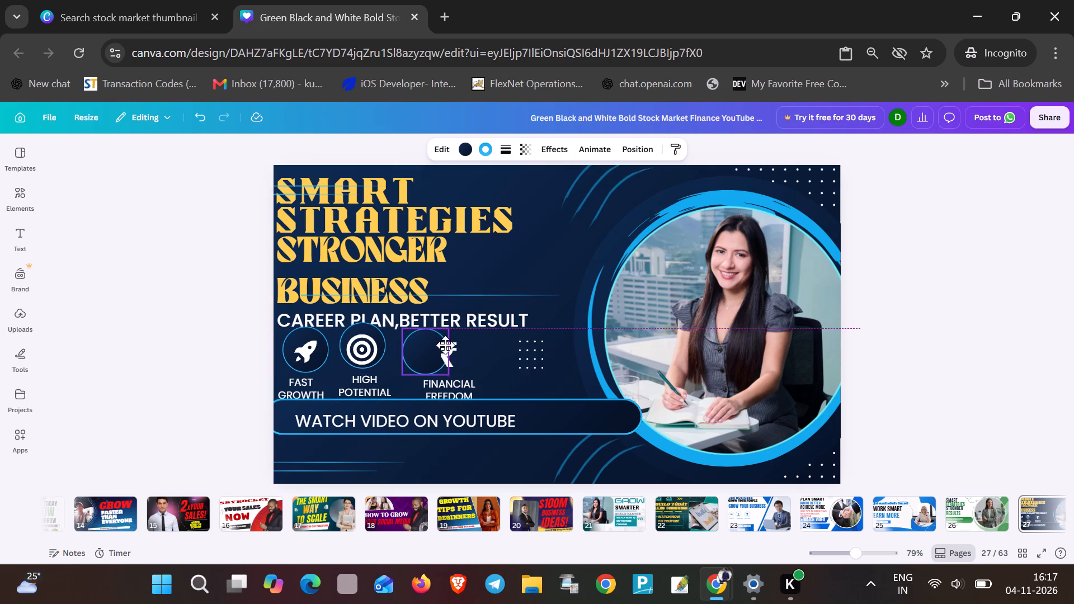
drag(445, 345, 444, 345)
drag(456, 351, 431, 351)
drag(446, 385, 435, 386)
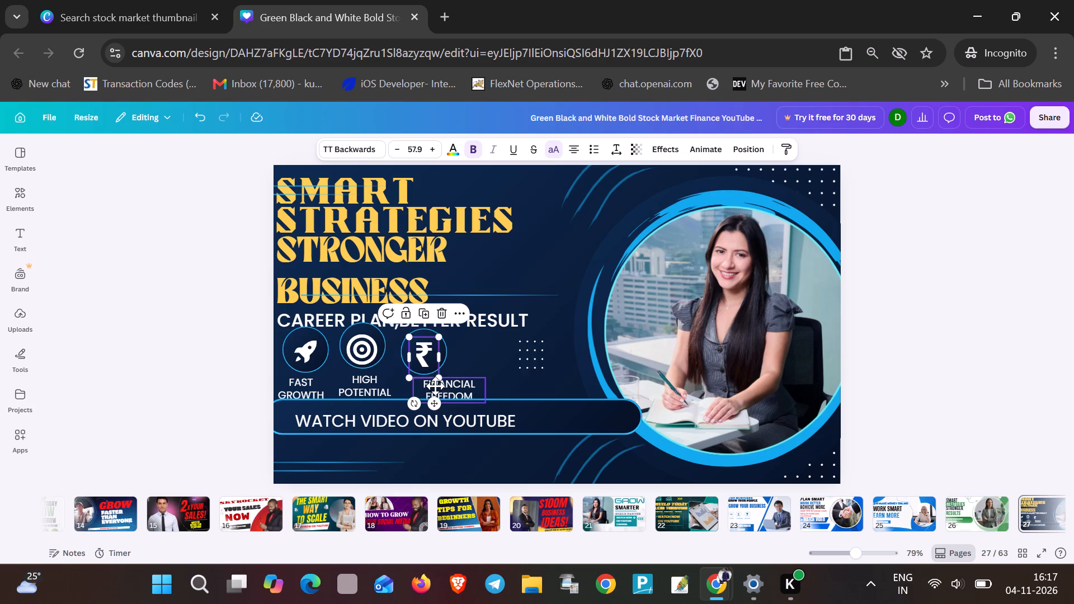
drag(435, 386, 428, 385)
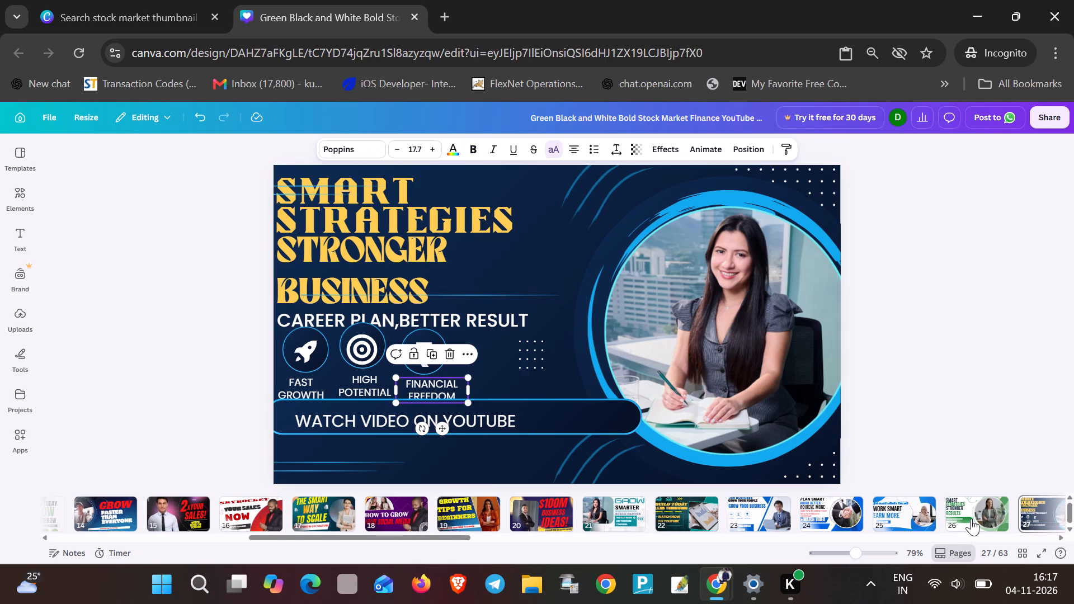
On page 28, move the WHICH BUSINESS heading up into the page's top-left corner.
drag(441, 536, 489, 530)
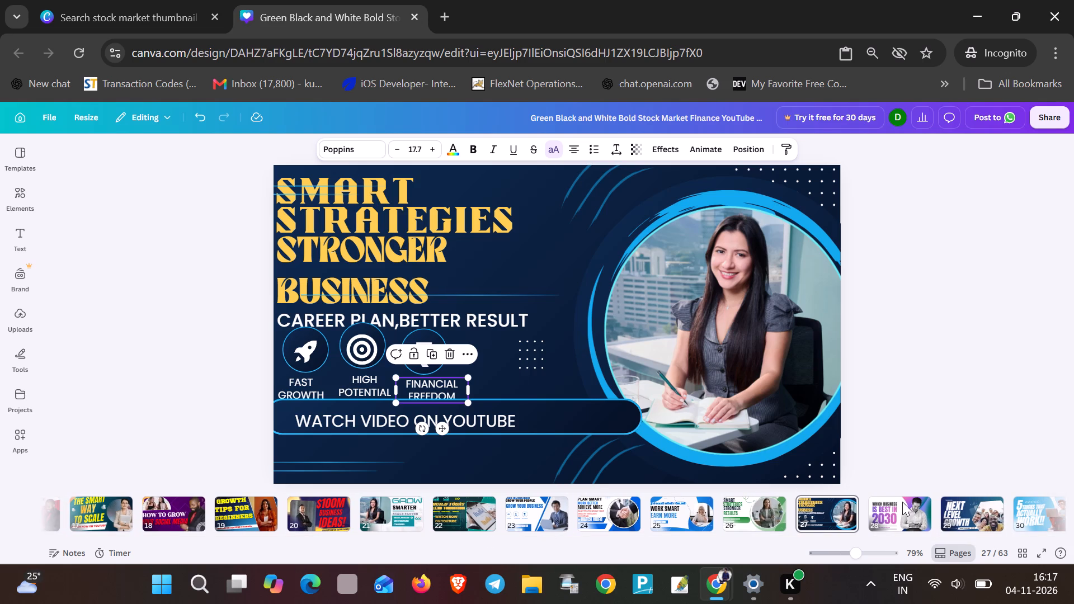
click(902, 509)
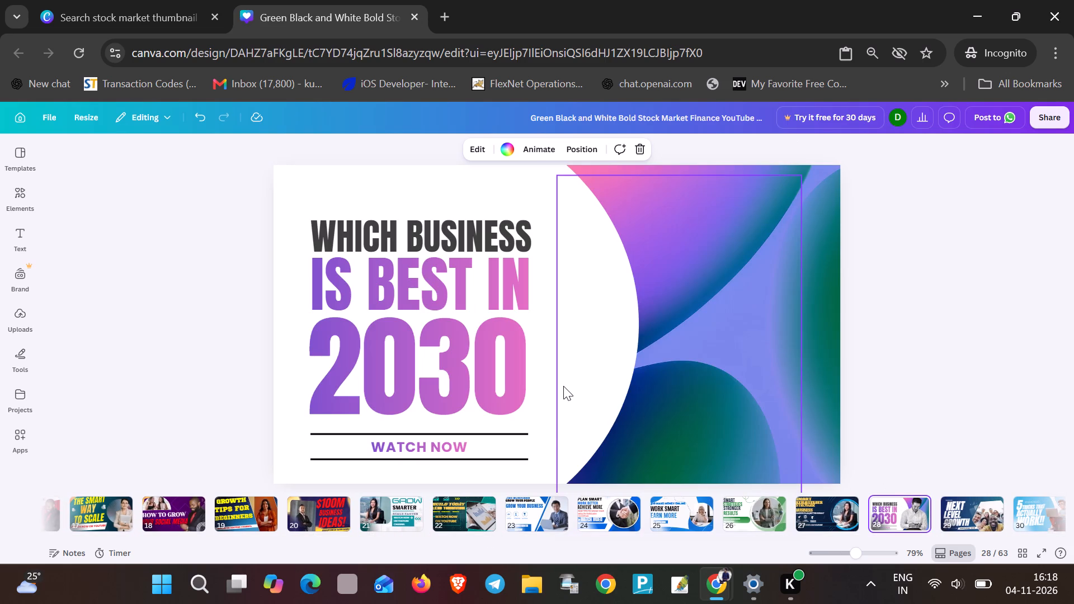
click(378, 233)
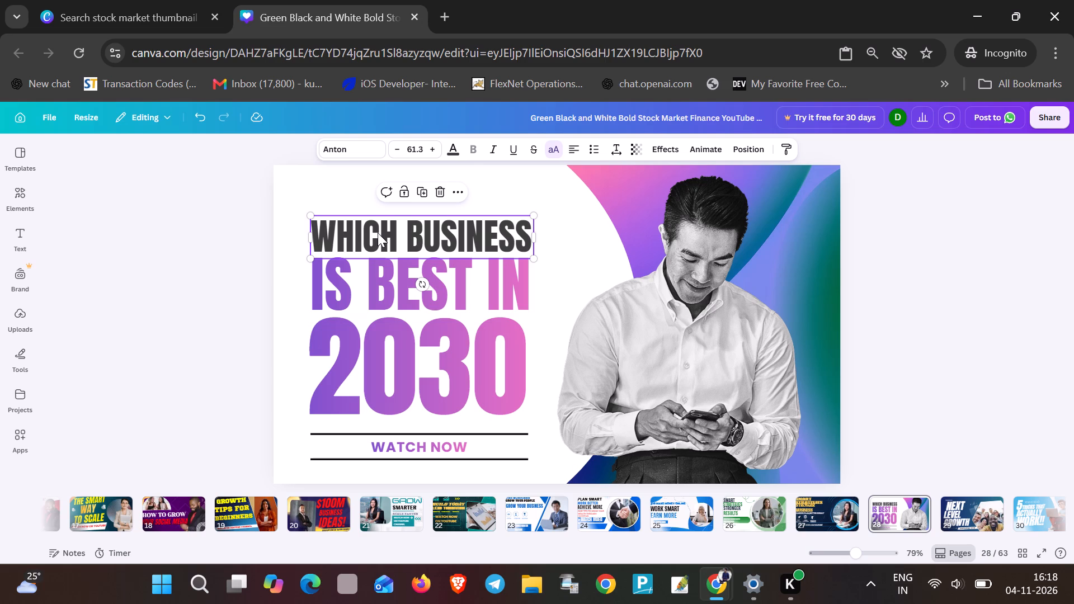
click(427, 240)
drag(422, 241, 397, 207)
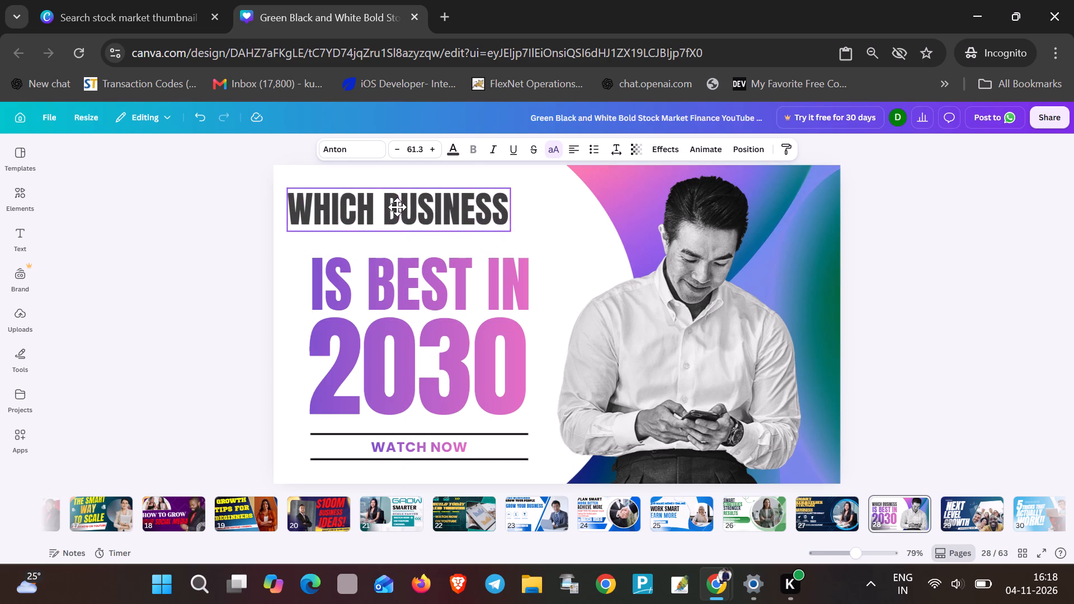
drag(397, 207, 395, 194)
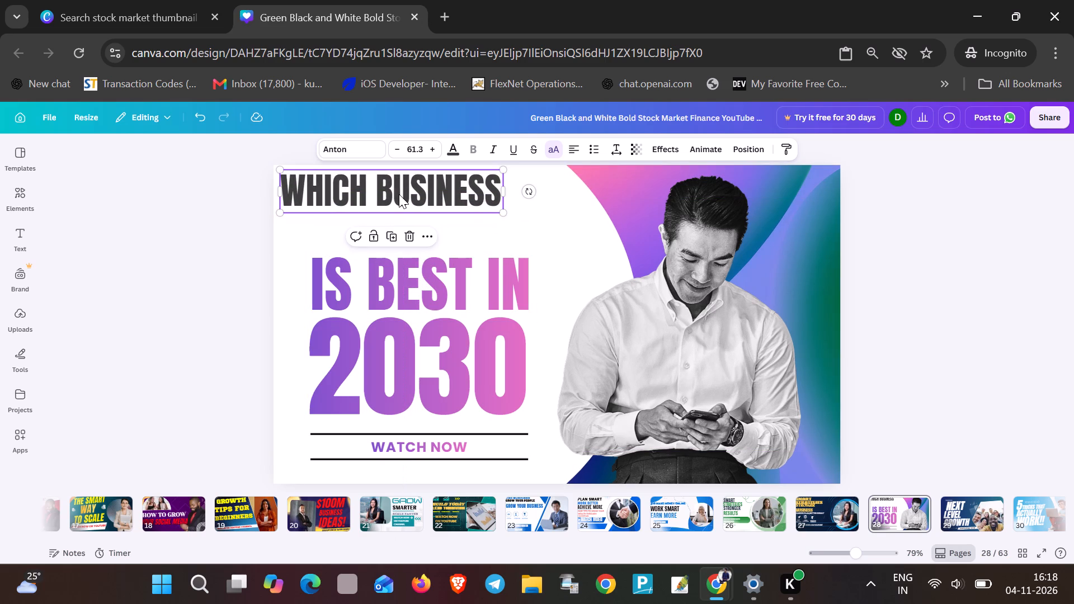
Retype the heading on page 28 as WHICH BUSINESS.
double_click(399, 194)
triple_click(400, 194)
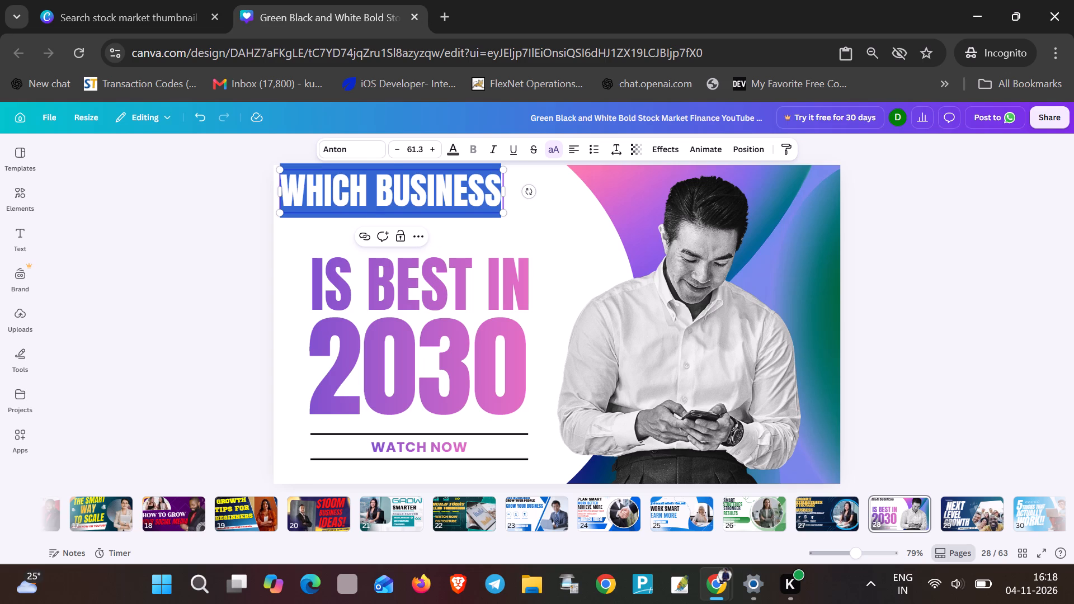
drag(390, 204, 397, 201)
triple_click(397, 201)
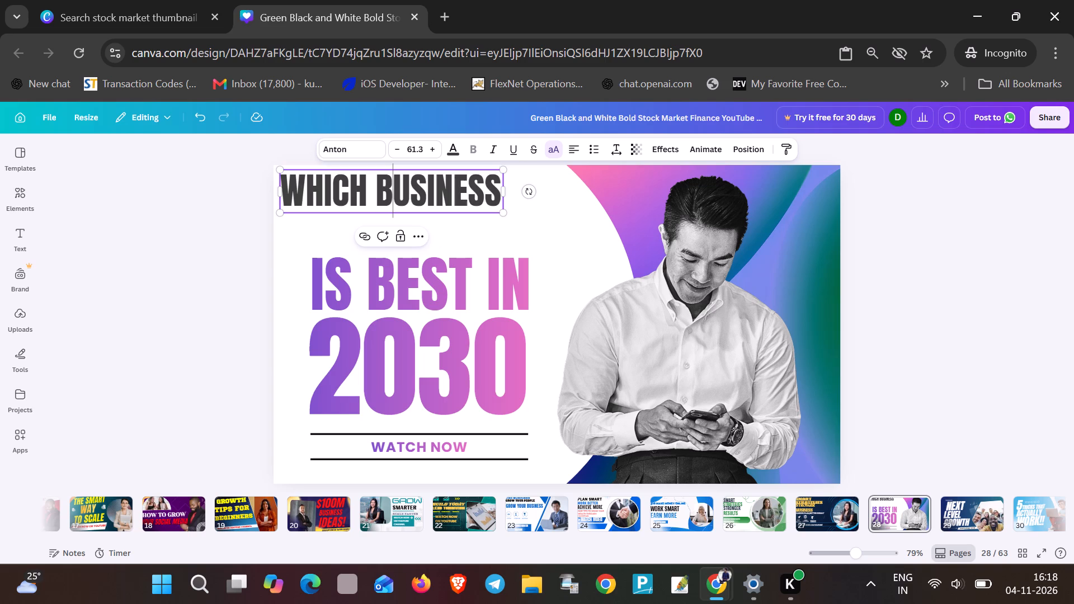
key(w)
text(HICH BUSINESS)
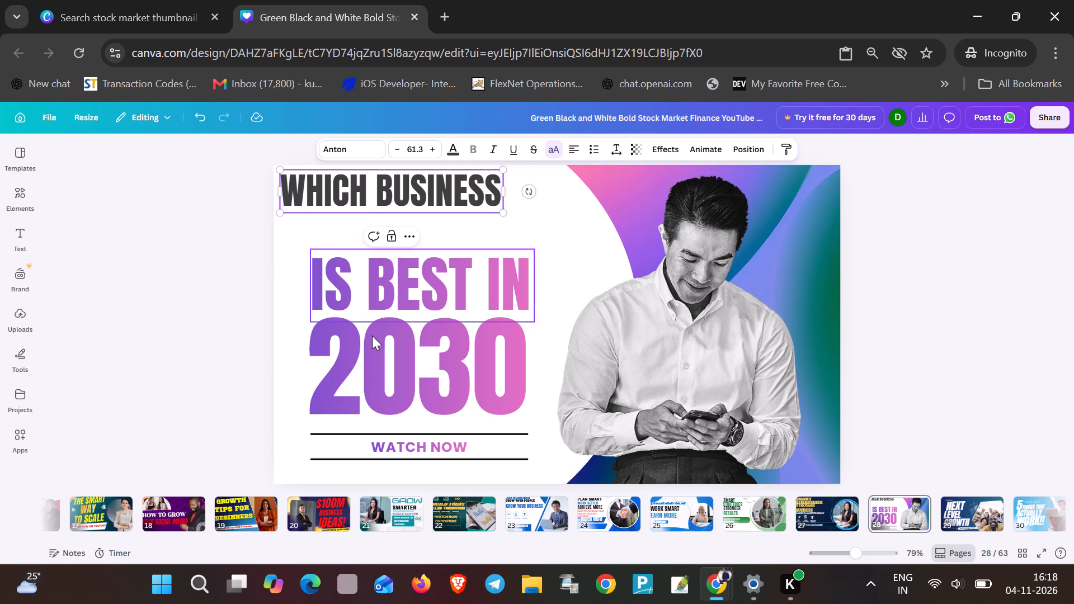
Move the IS BEST IN and 2030 text up and left to stack directly beneath the WHICH BUSINESS heading.
drag(378, 285, 335, 246)
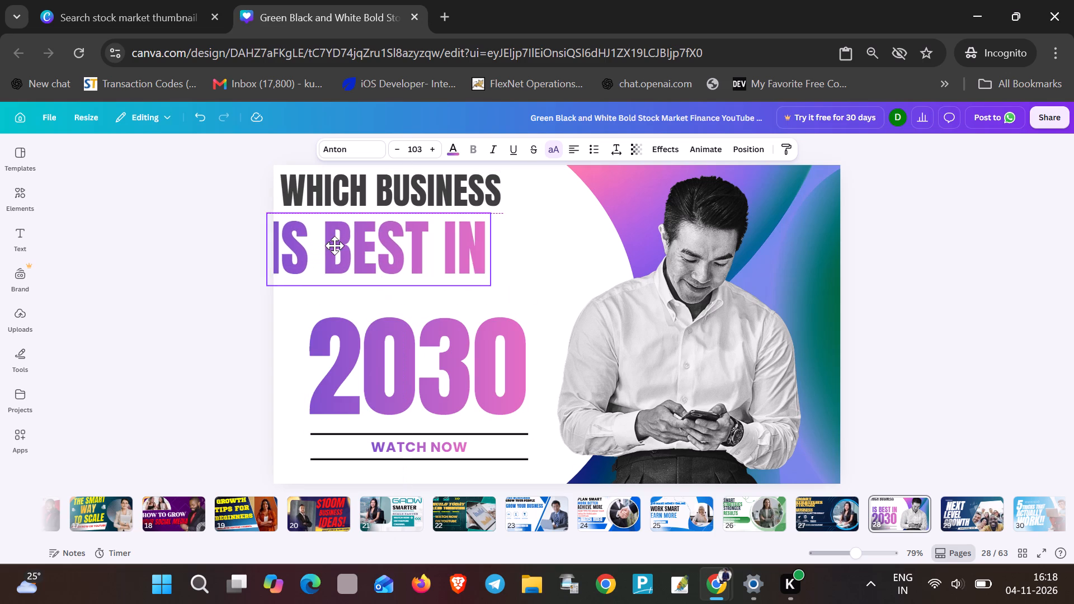
drag(335, 246, 349, 243)
drag(409, 380, 380, 357)
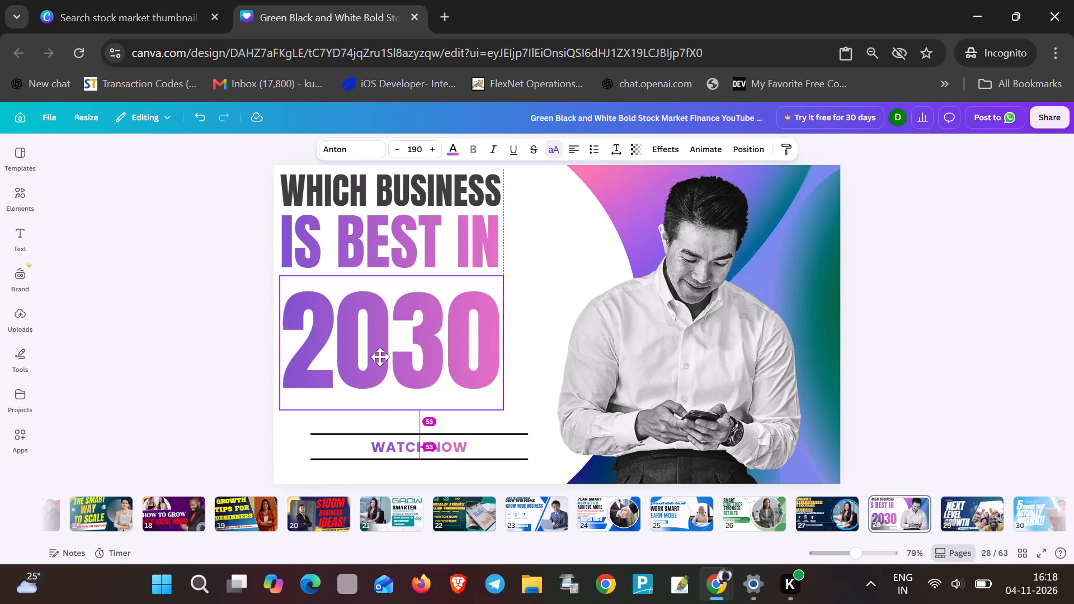
drag(380, 357, 379, 352)
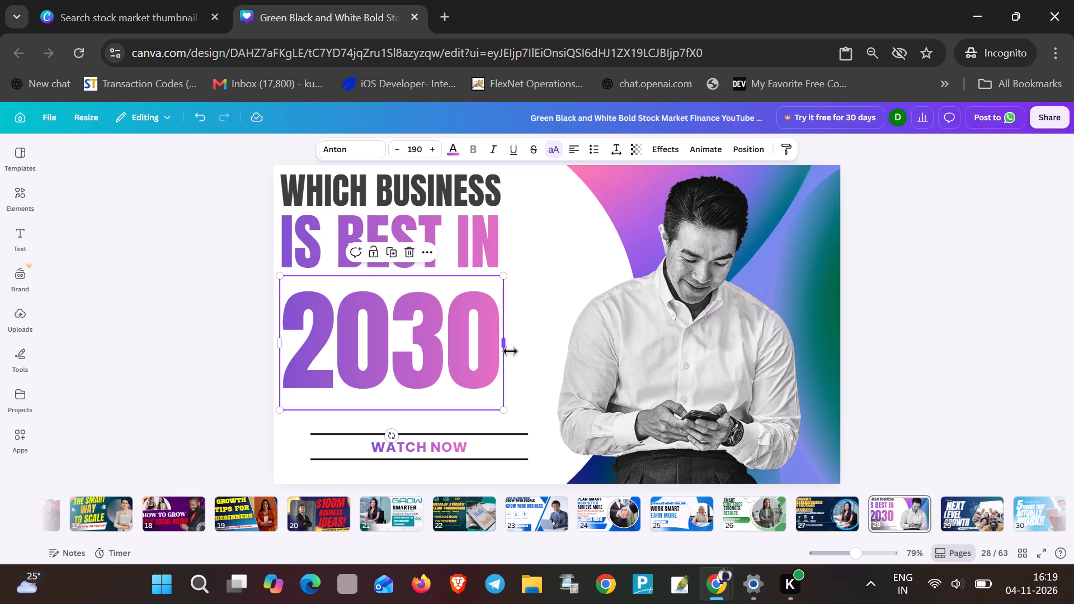
Replace the top heading's text with WHICH BUSINESS.
triple_click(392, 181)
key(w)
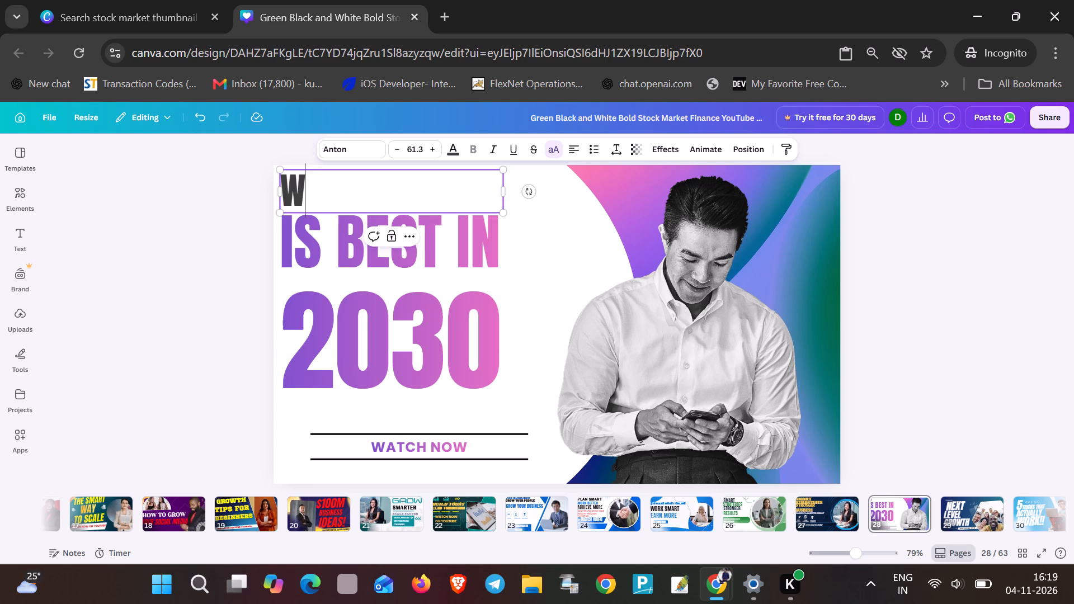
text(HICH BUSINESS)
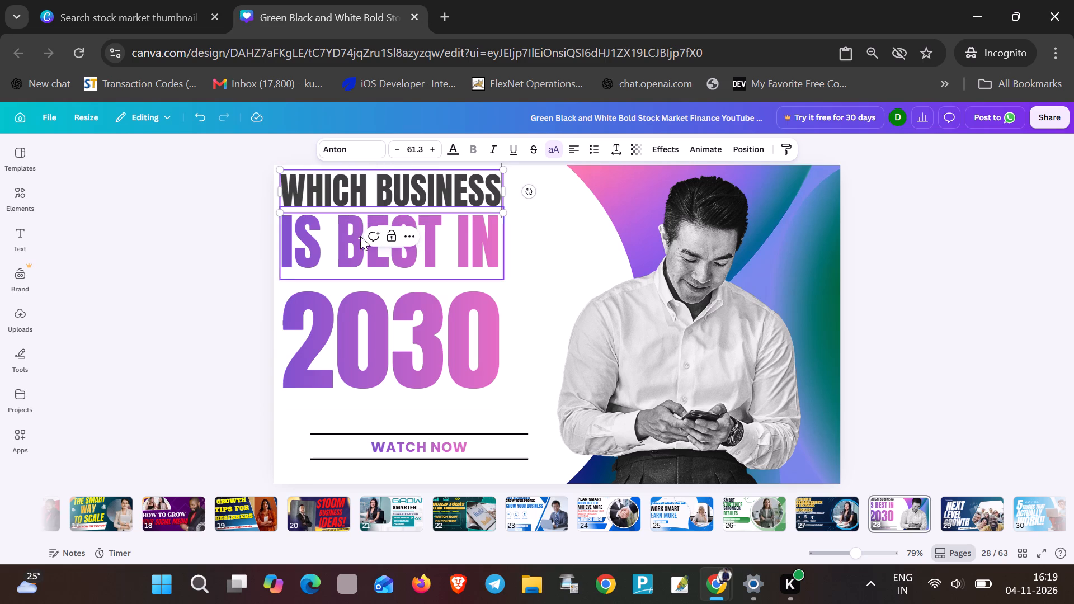
Replace the second heading line's text with IS BEST IN.
double_click(370, 244)
double_click(345, 247)
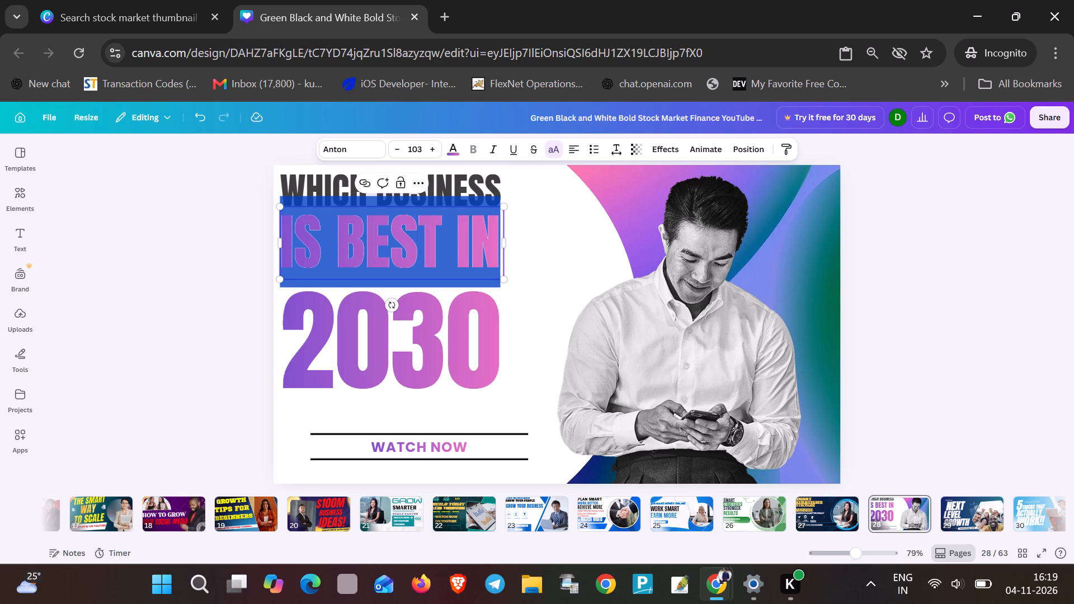
text(IS BEST IN)
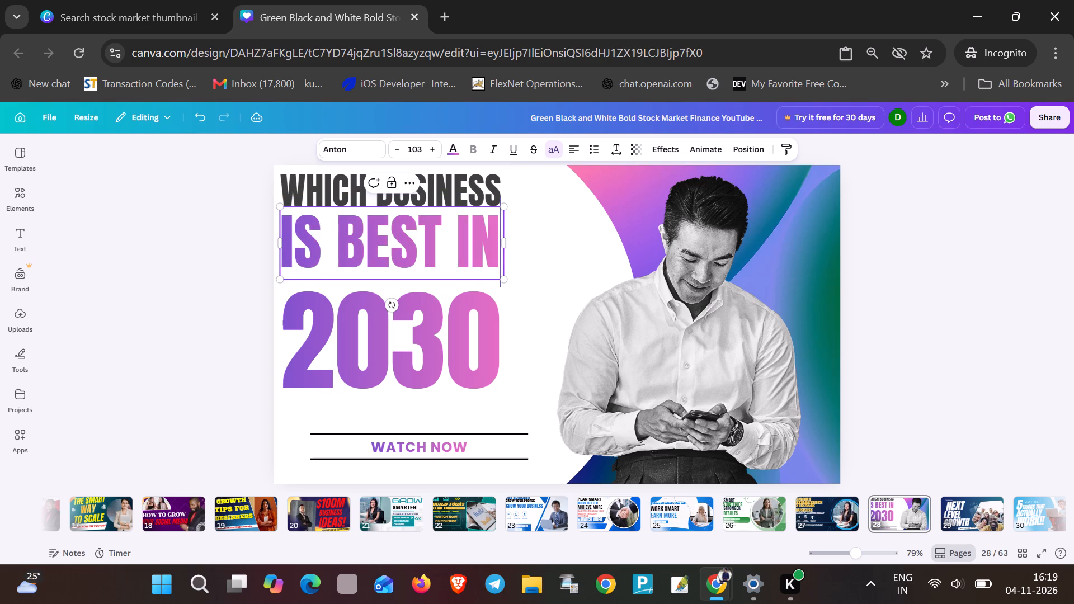
Move the 2030 text slightly up, closer to the IS BEST IN line, and retype it as 2030.
click(356, 337)
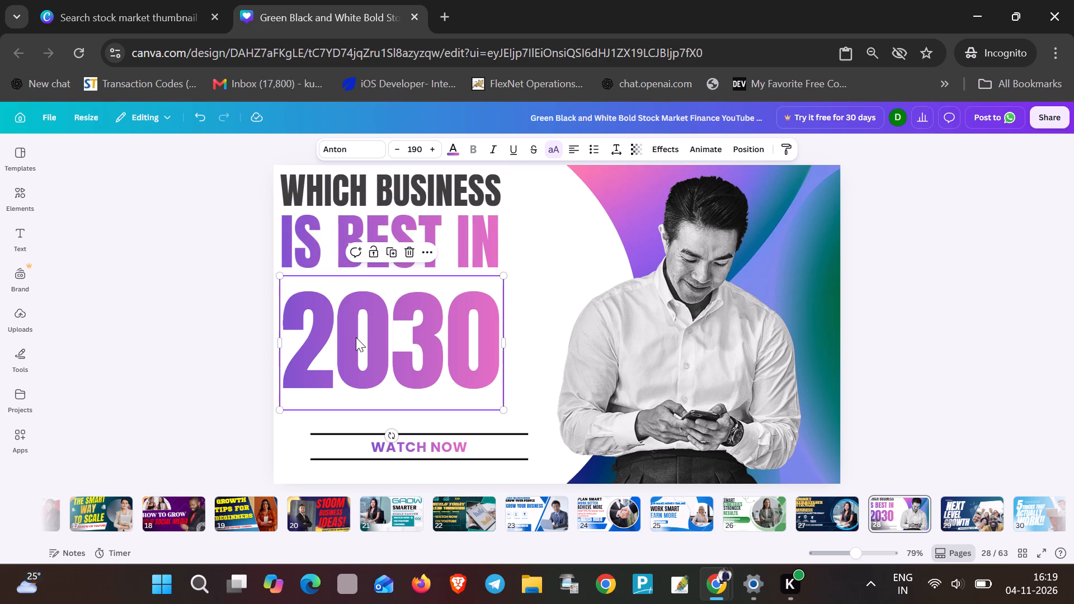
drag(356, 337, 354, 329)
double_click(354, 329)
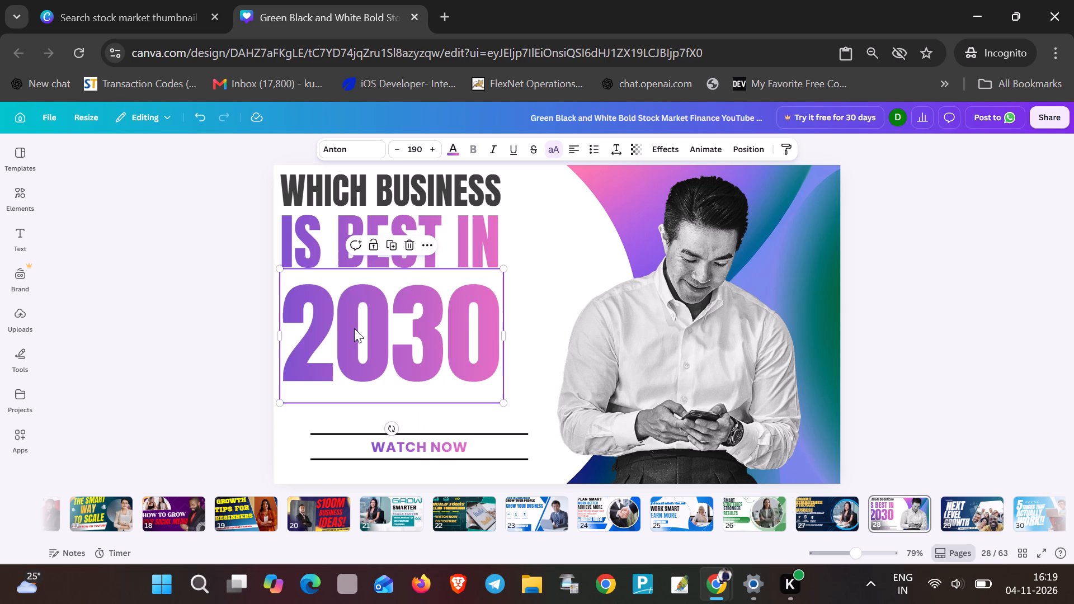
text(2030)
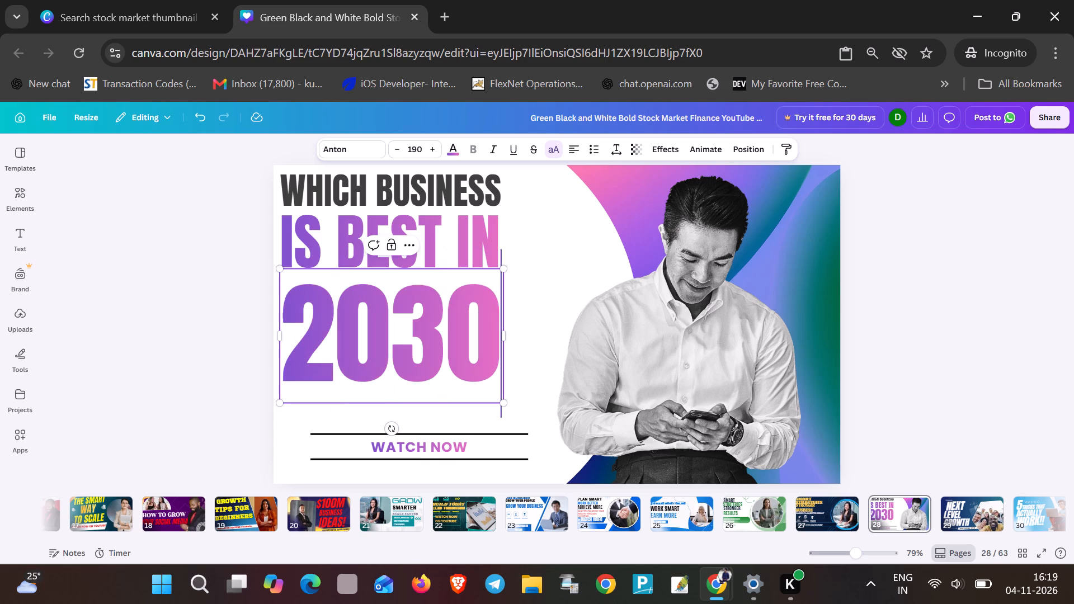
click(421, 332)
Move both black lines up and left to the page's left edge, stacked beneath 2030 with a gap for text.
drag(502, 432, 480, 426)
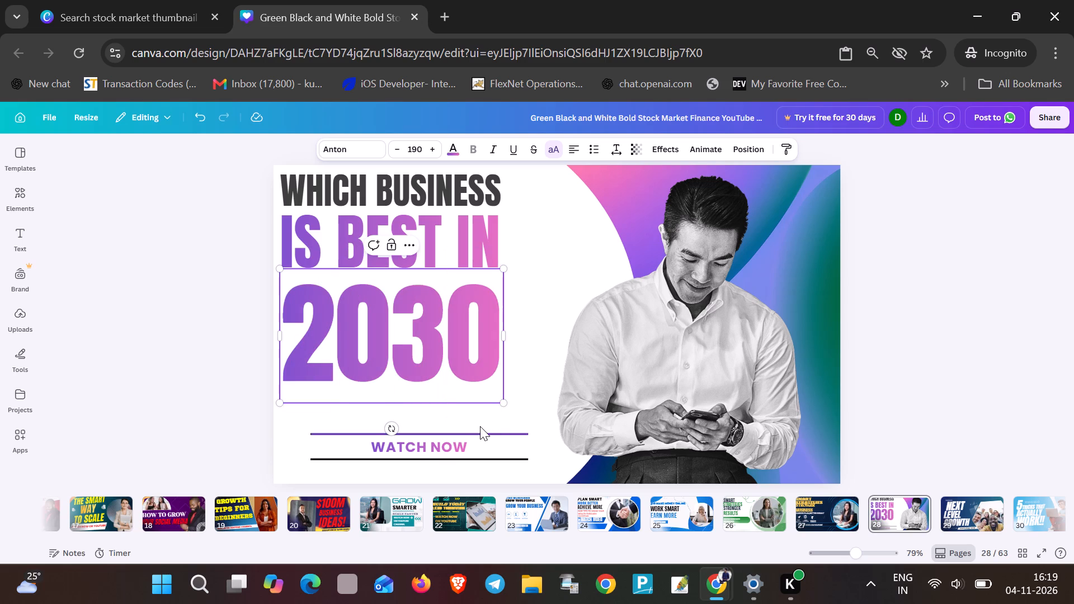
drag(480, 426, 466, 393)
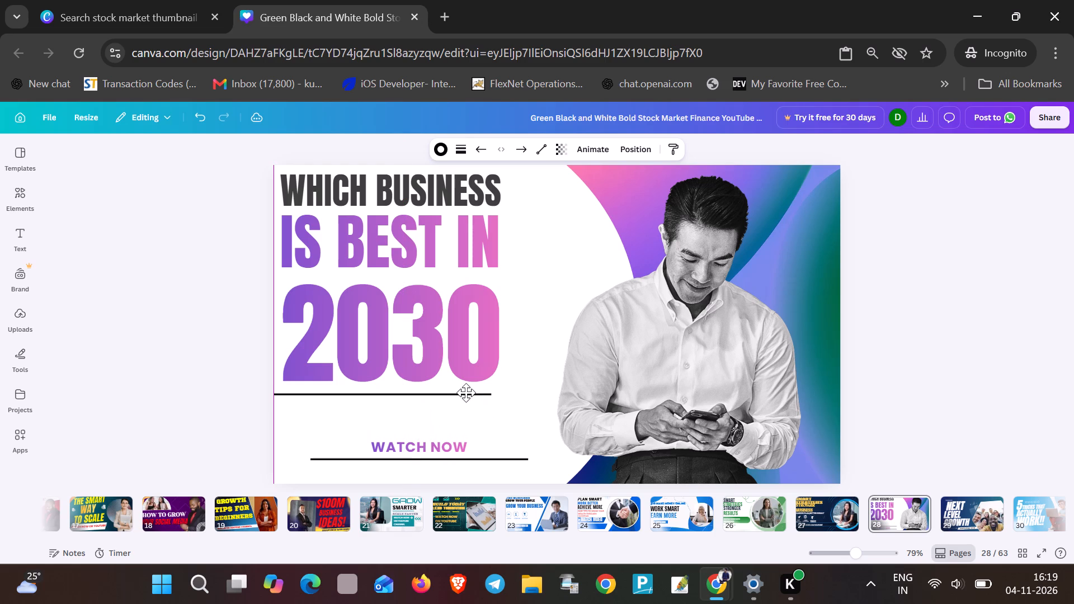
drag(466, 393, 466, 390)
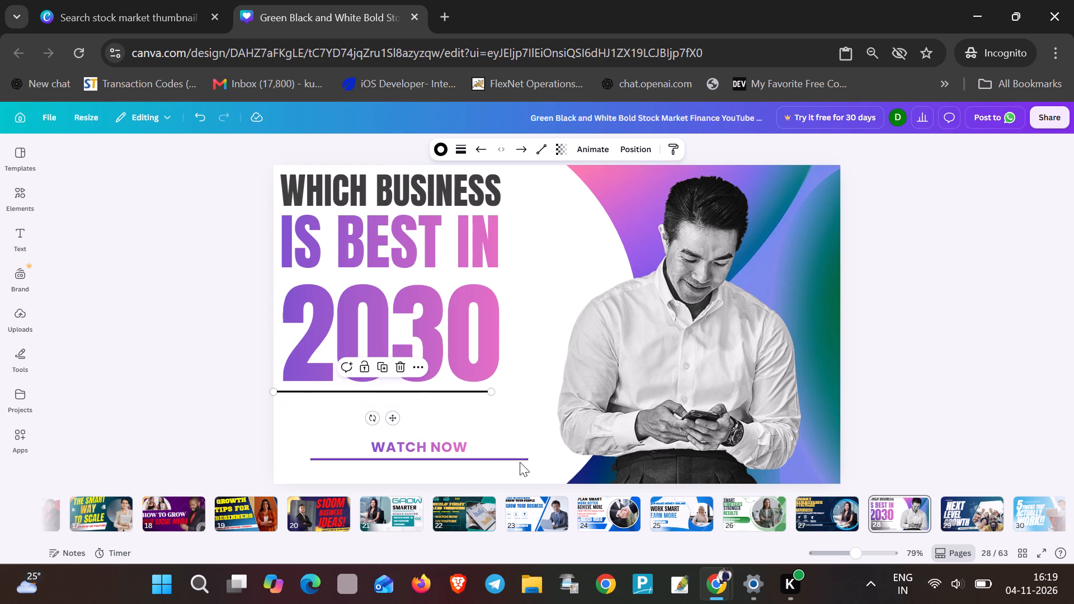
drag(519, 462, 483, 422)
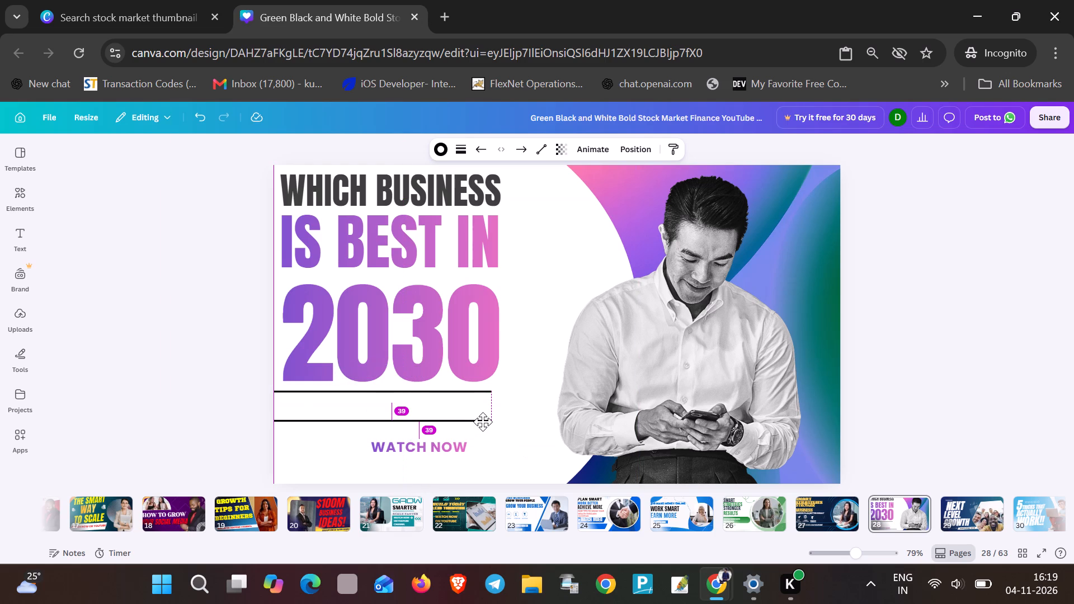
drag(483, 422, 482, 429)
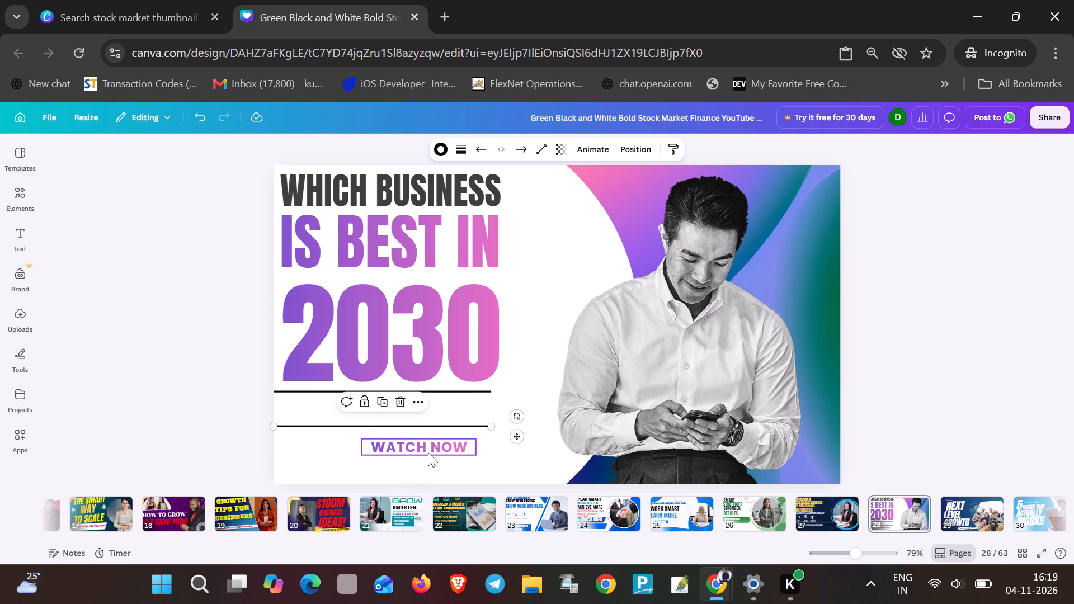
Place the WATCH NOW text between the two black lines and widen its text box to the lines' full length.
drag(427, 452, 337, 411)
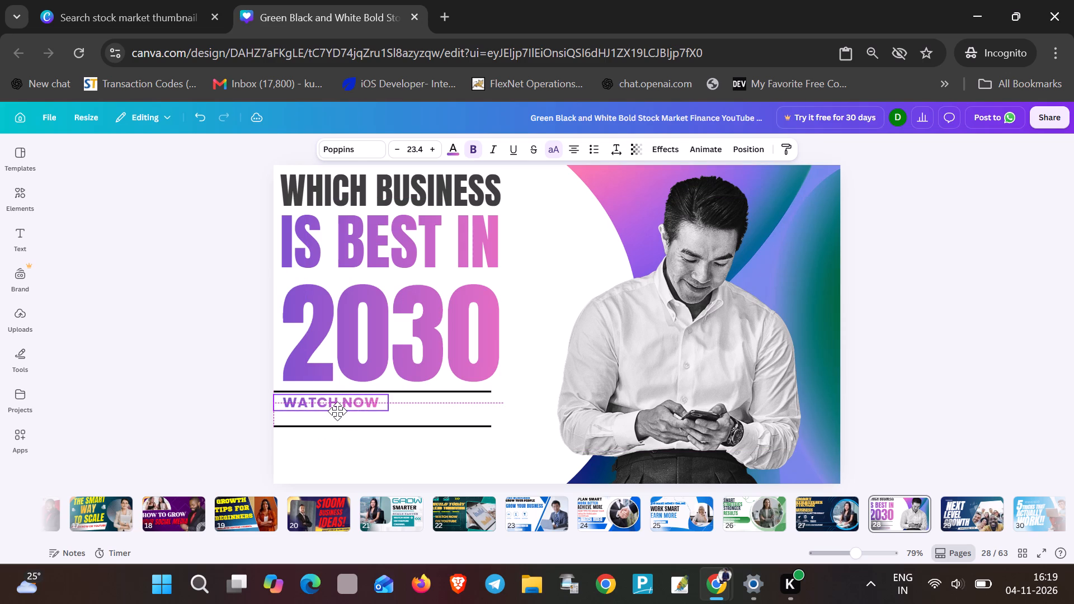
drag(337, 411, 336, 412)
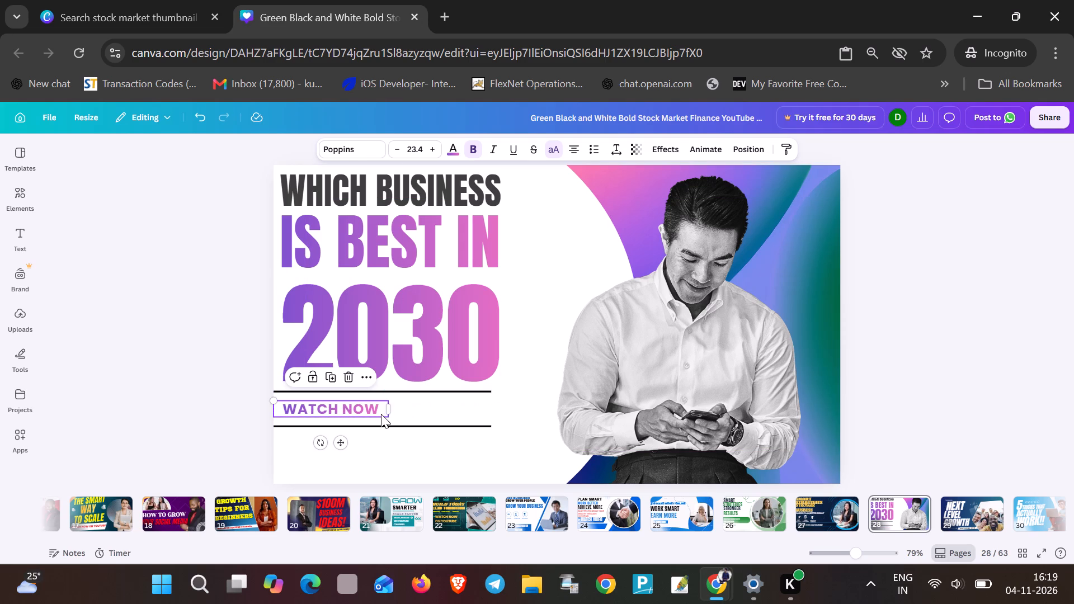
drag(390, 408, 481, 404)
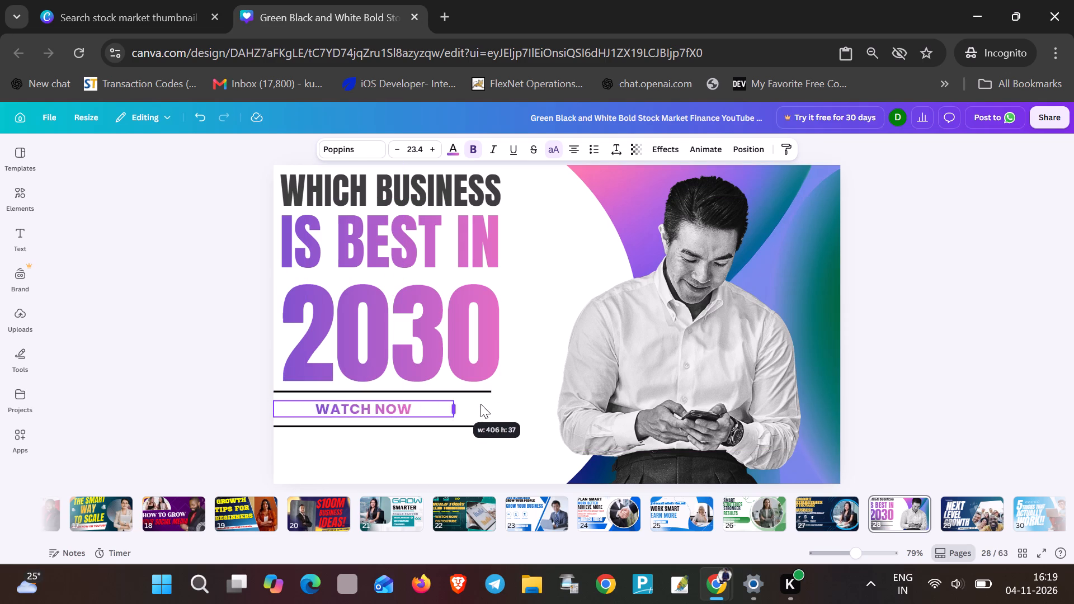
drag(481, 404, 493, 404)
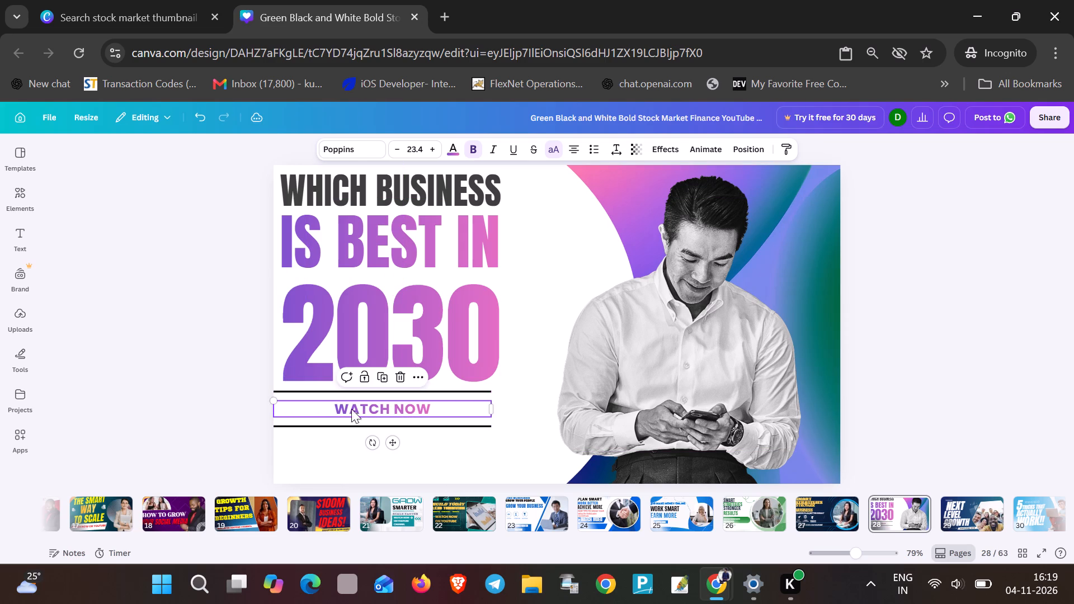
Extend the text between the lines to read WATCH NOW ON YOUTUBE.
double_click(327, 409)
click(333, 409)
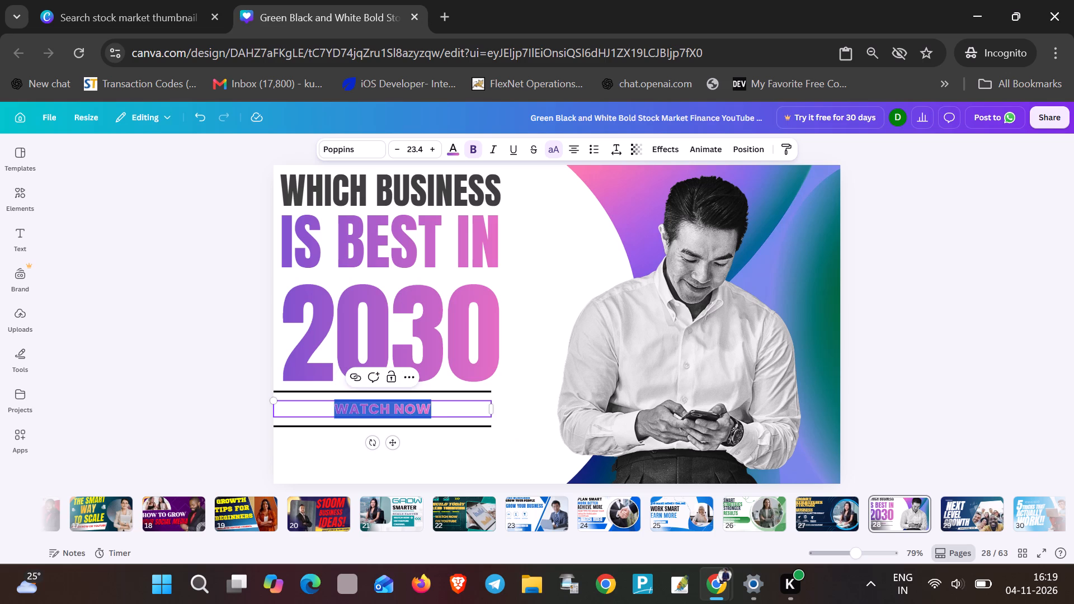
key(BackSpace)
key(BackSpace)
key(BackSpace)
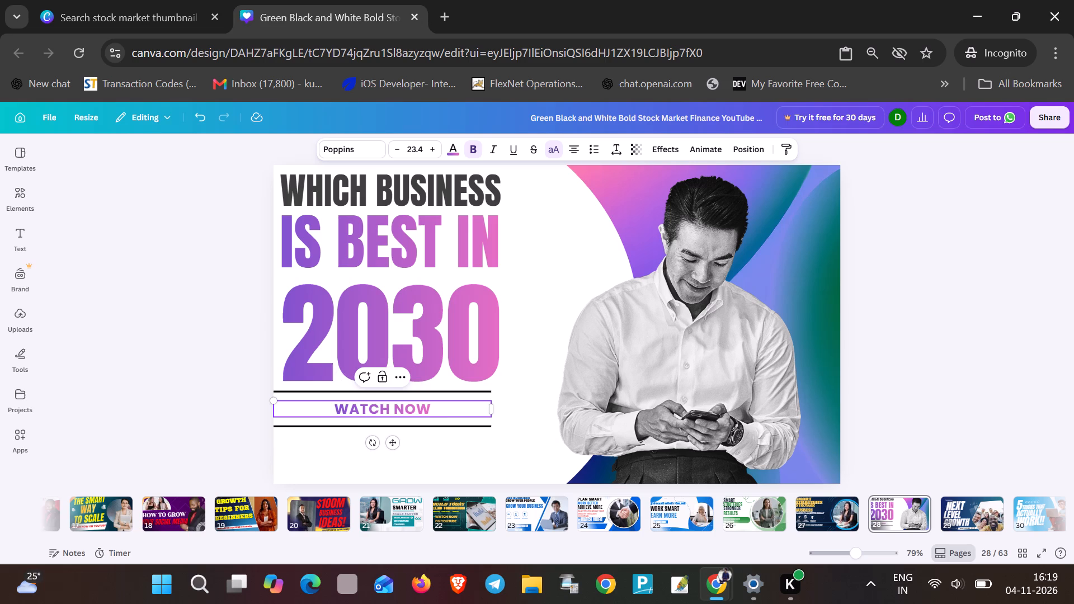
key(BackSpace)
key(BackSpace)
key(BackSpace)
key(BackSpace)
key(BackSpace)
click(459, 413)
key(space)
text(ON YOUTUBE)
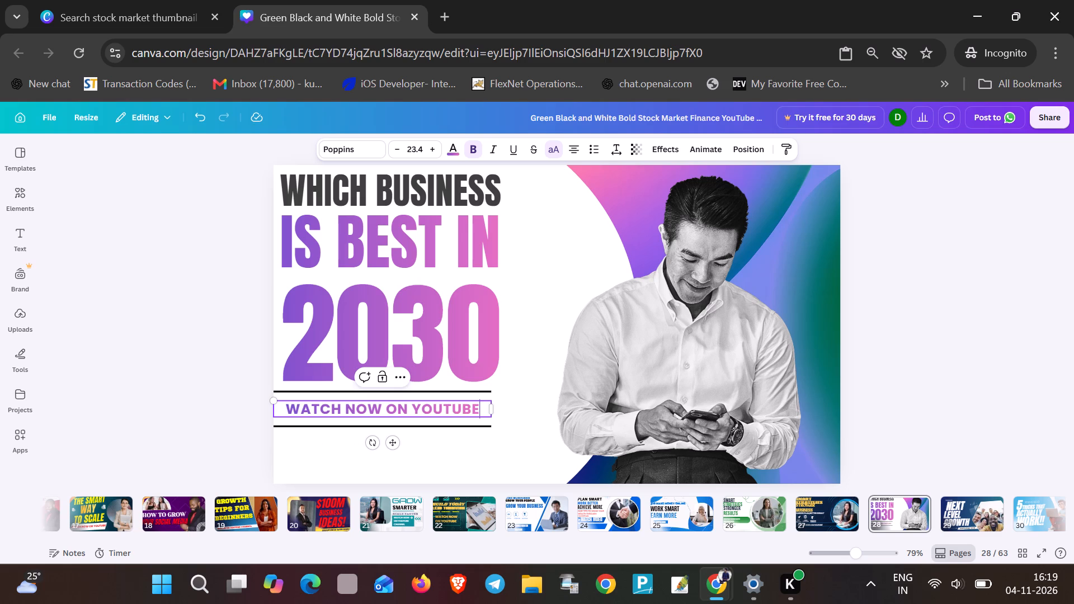
Lock the IS BEST IN and WHICH BUSINESS text lines in place.
click(412, 251)
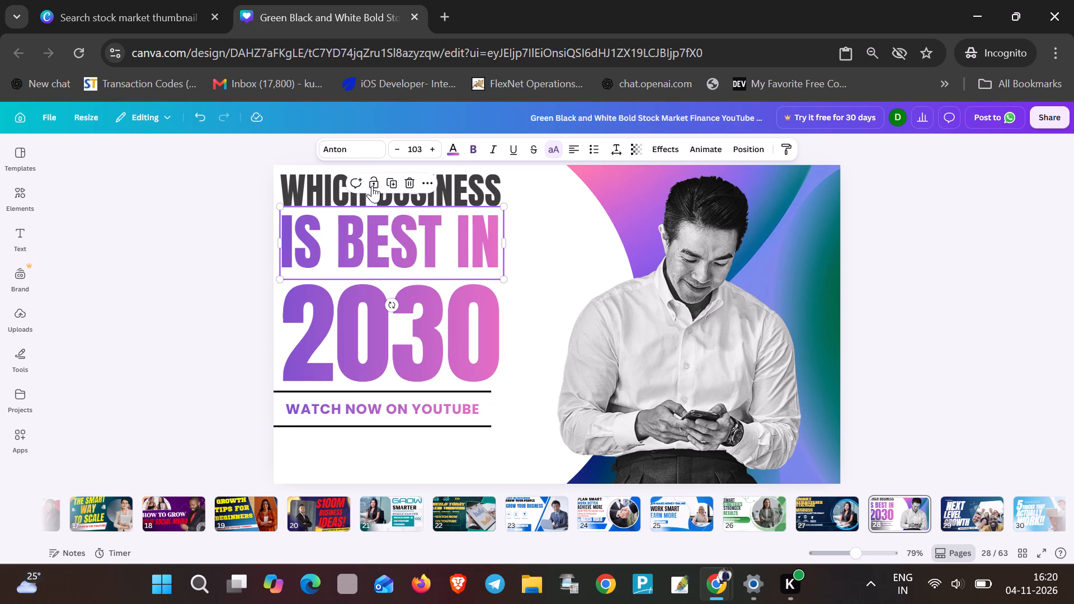
click(372, 186)
click(347, 195)
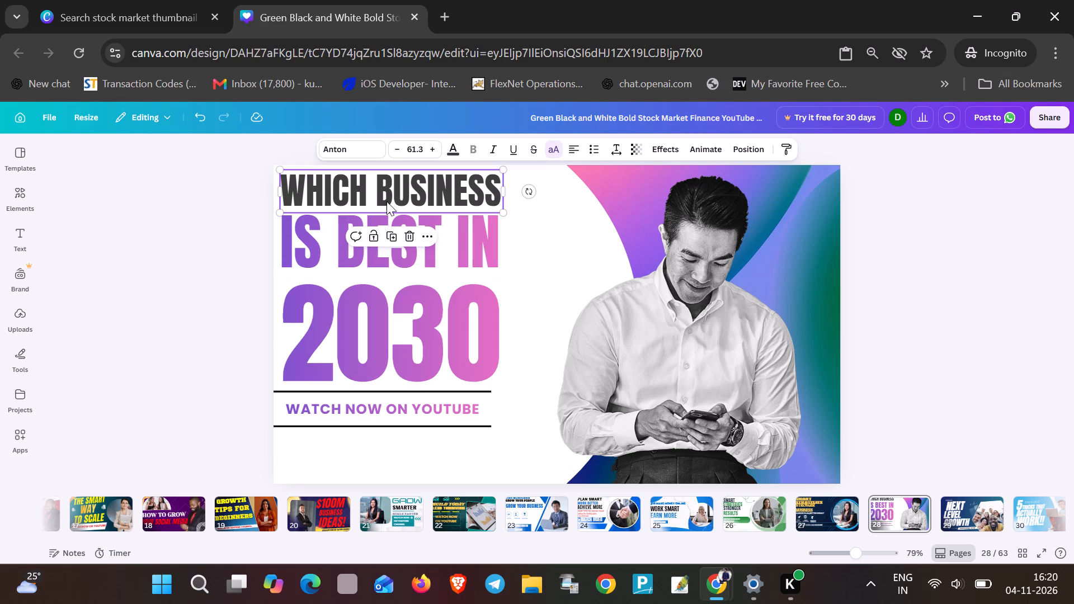
click(392, 192)
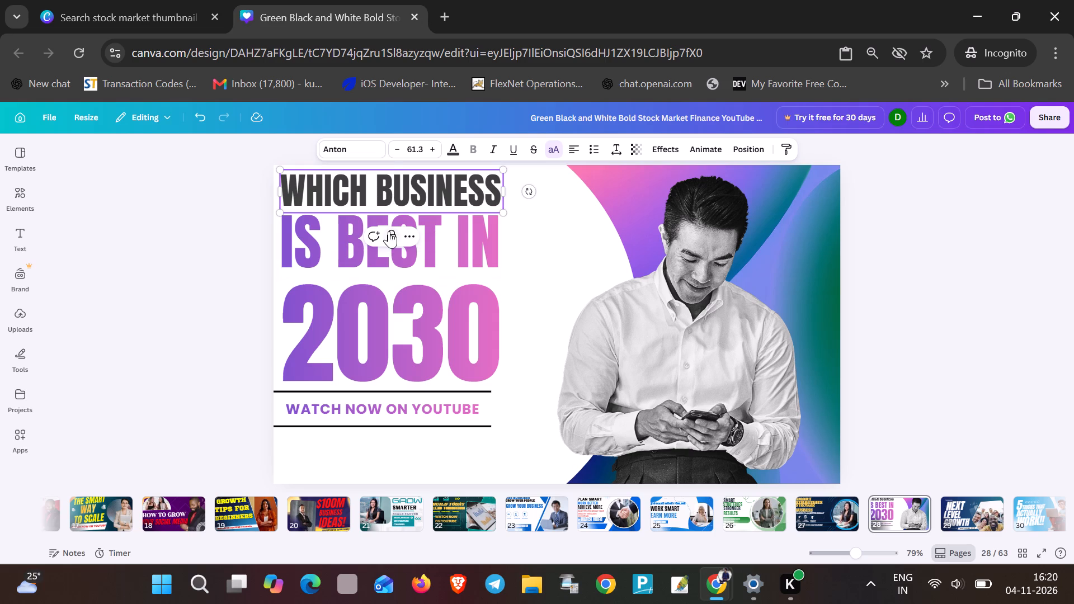
click(388, 232)
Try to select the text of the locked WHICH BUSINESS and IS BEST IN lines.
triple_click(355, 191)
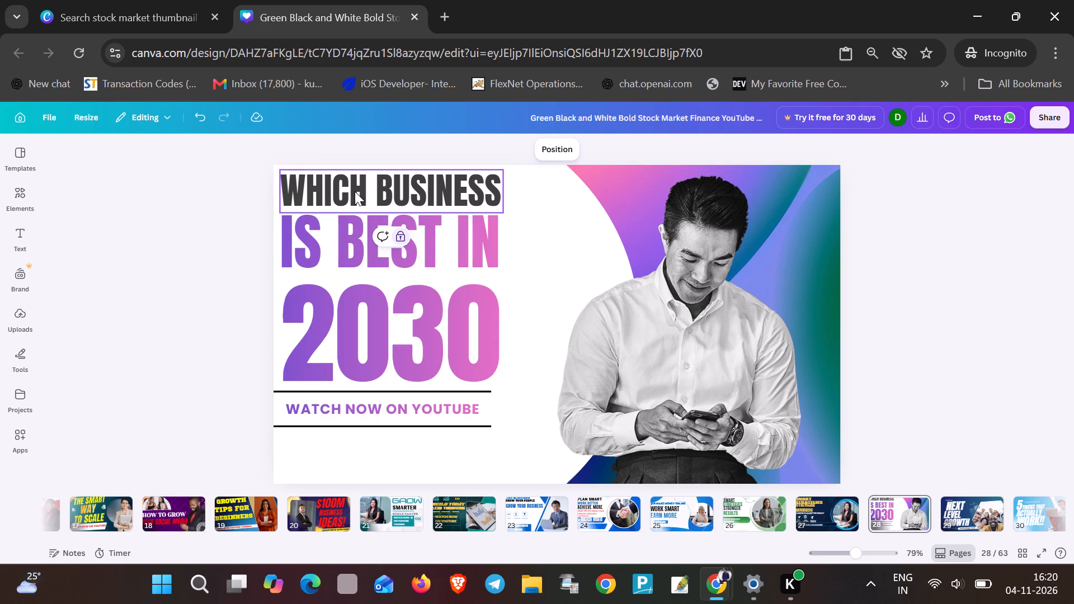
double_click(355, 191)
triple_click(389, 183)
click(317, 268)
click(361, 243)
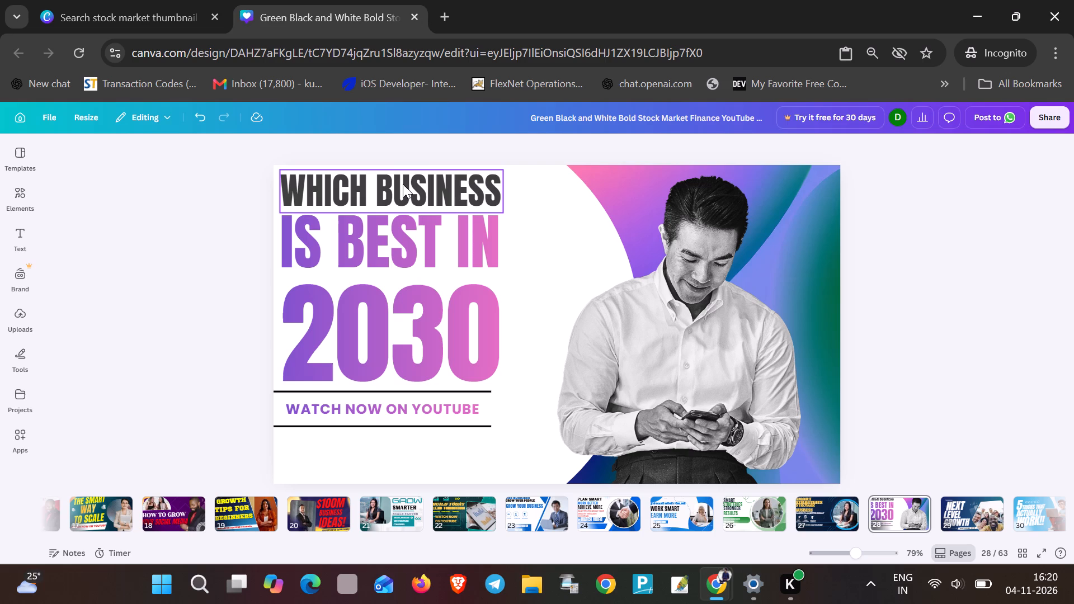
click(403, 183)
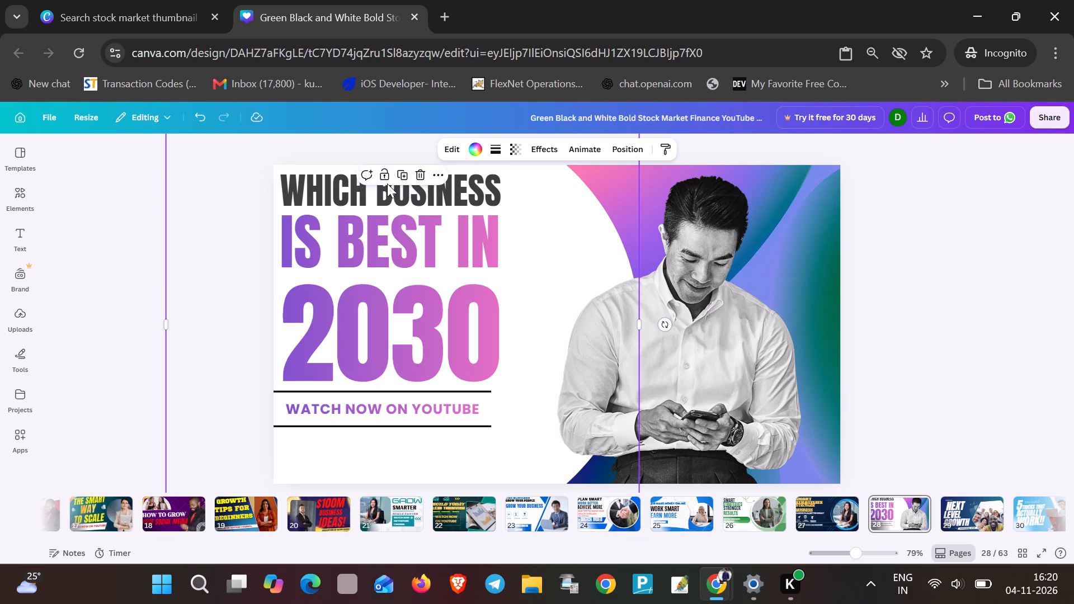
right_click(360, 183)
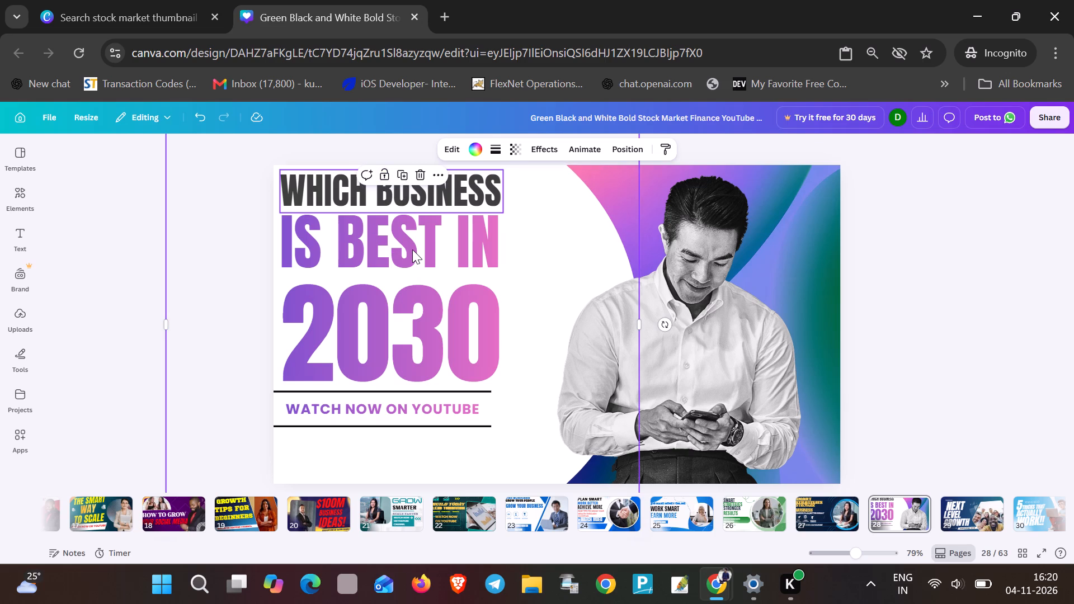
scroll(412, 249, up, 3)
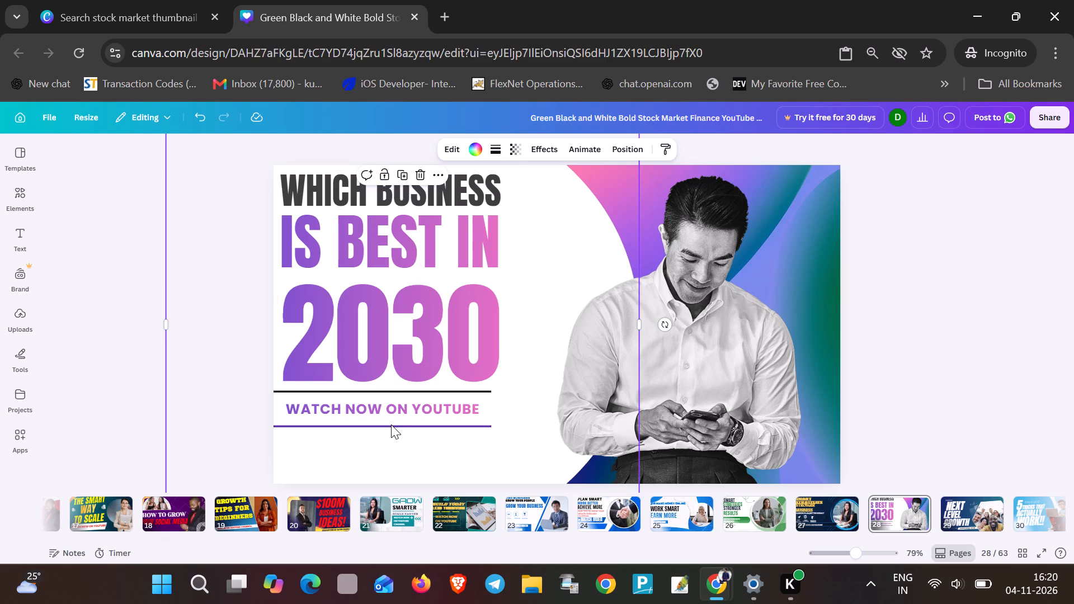
Move the lower black line down near the page's bottom edge and WATCH NOW ON YOUTUBE down to just above it.
drag(391, 424, 390, 464)
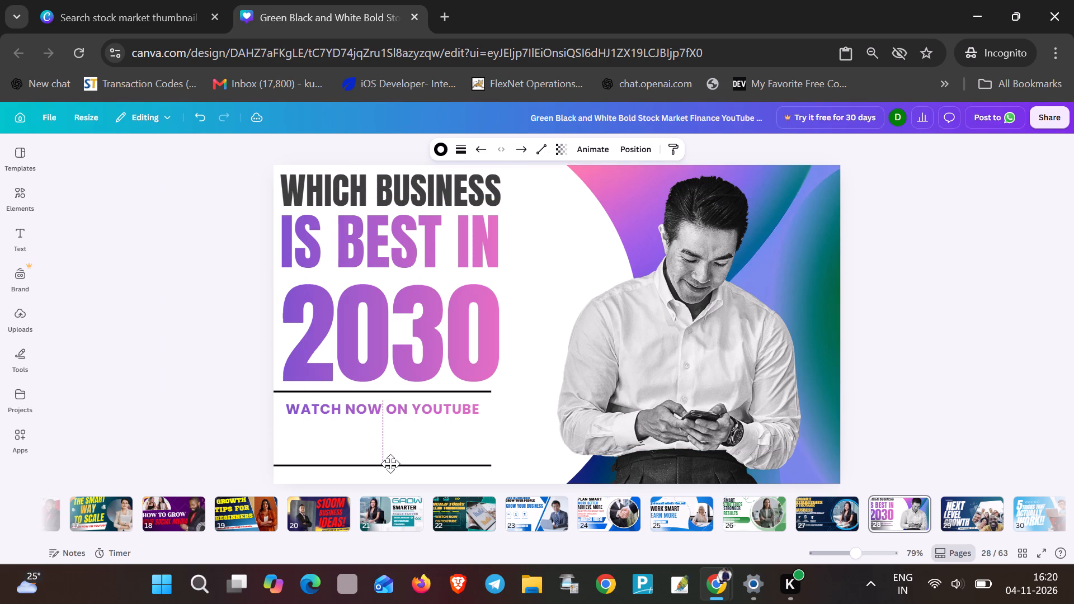
drag(390, 464, 392, 466)
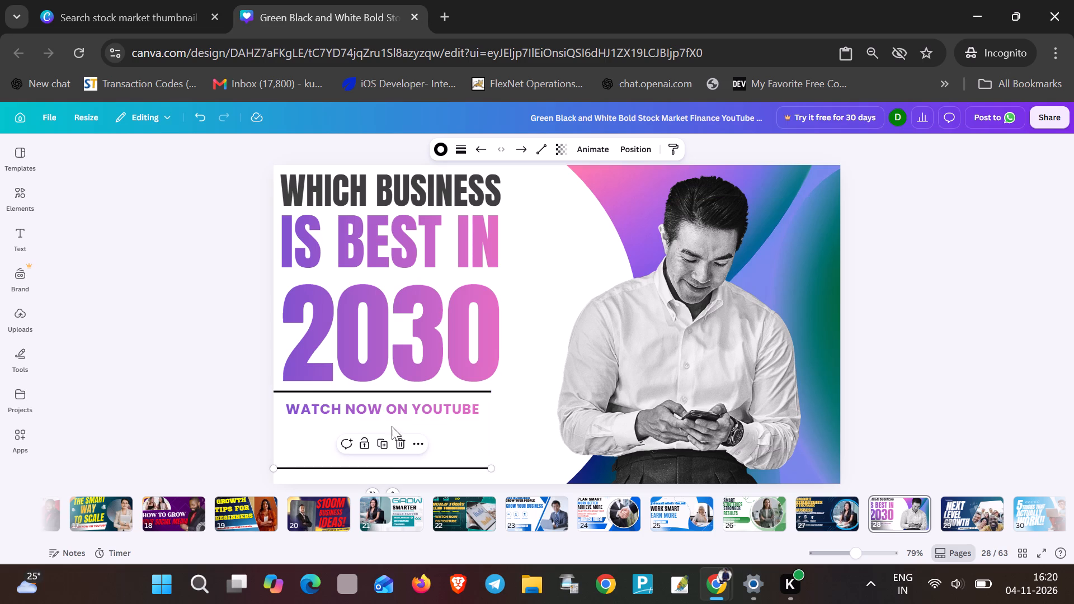
drag(391, 412, 388, 449)
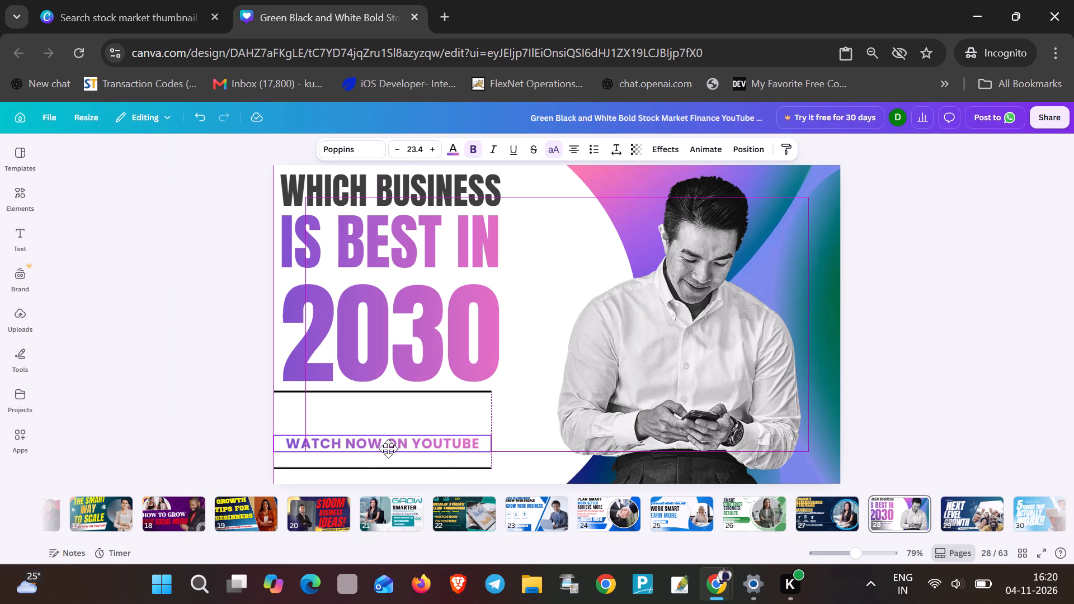
drag(388, 449, 390, 450)
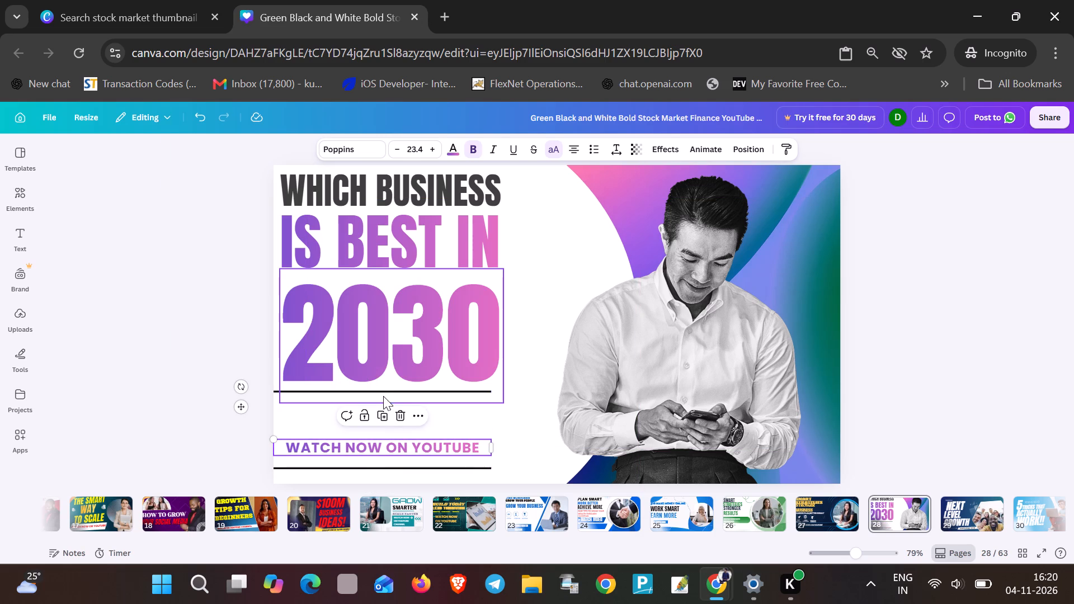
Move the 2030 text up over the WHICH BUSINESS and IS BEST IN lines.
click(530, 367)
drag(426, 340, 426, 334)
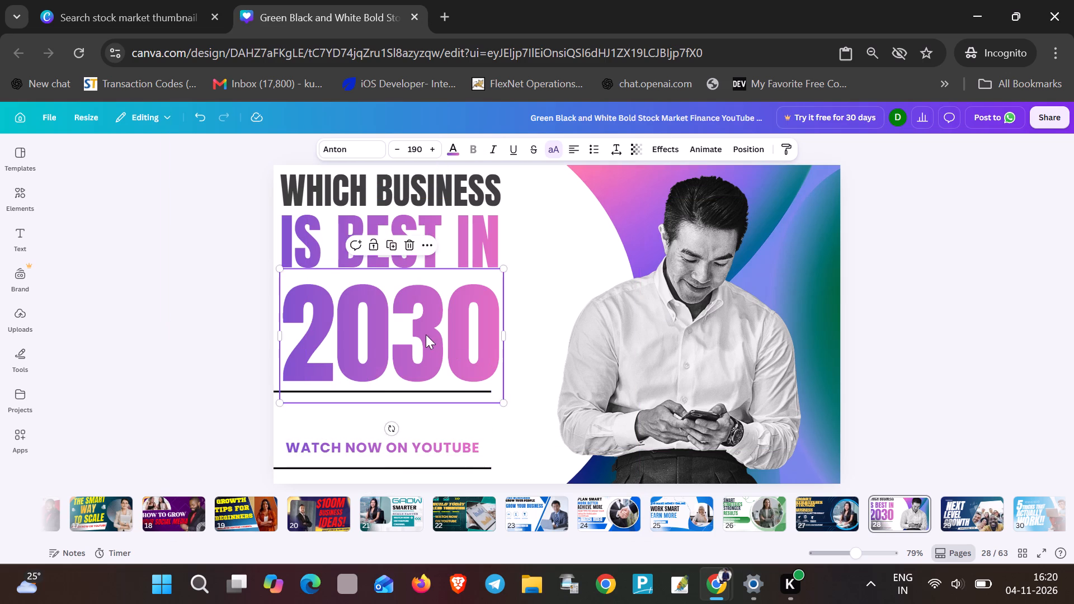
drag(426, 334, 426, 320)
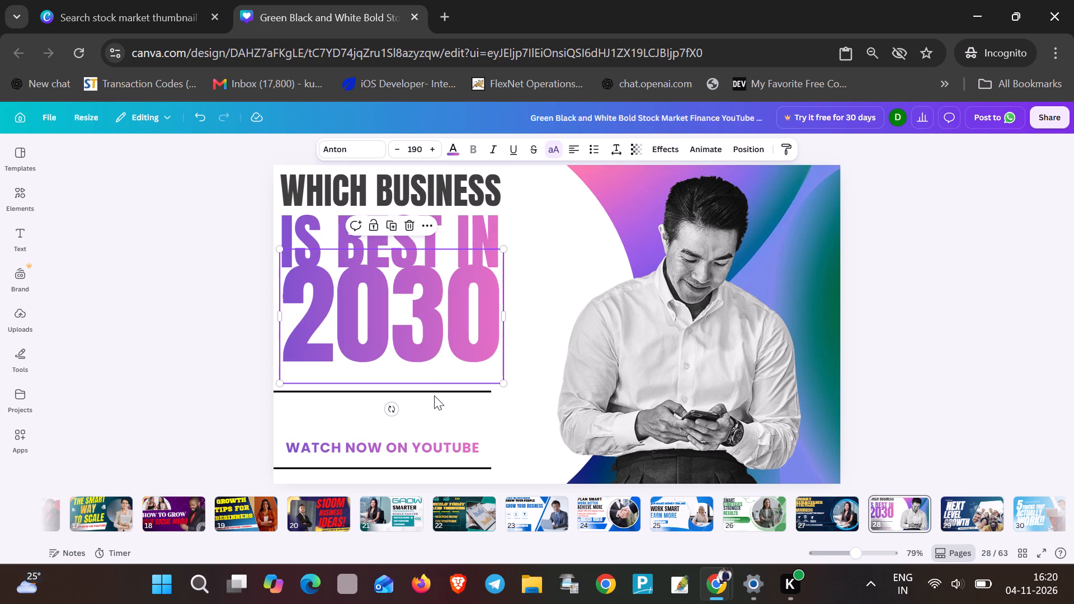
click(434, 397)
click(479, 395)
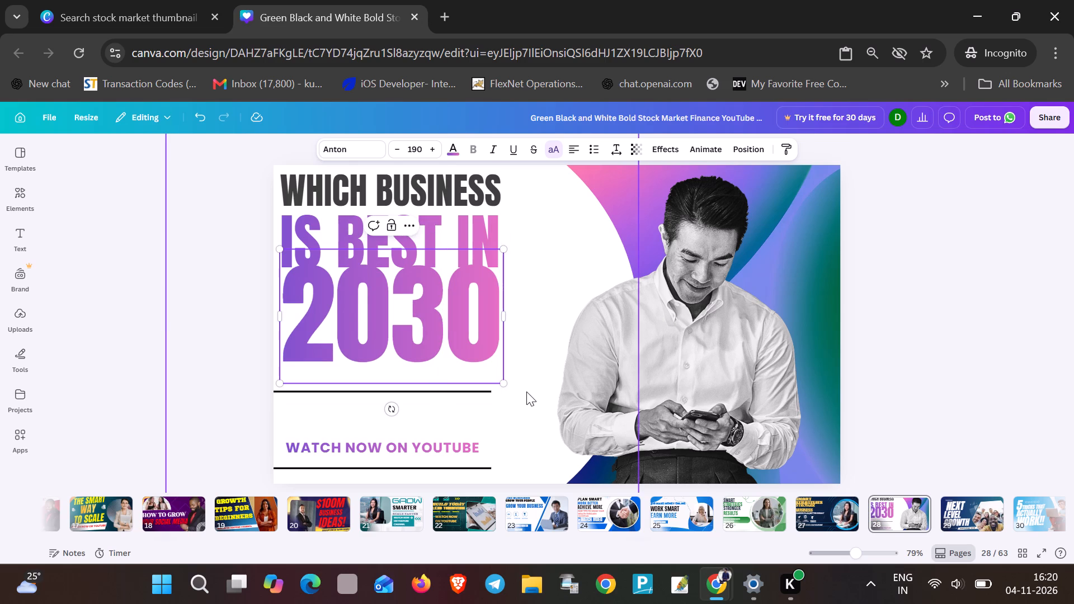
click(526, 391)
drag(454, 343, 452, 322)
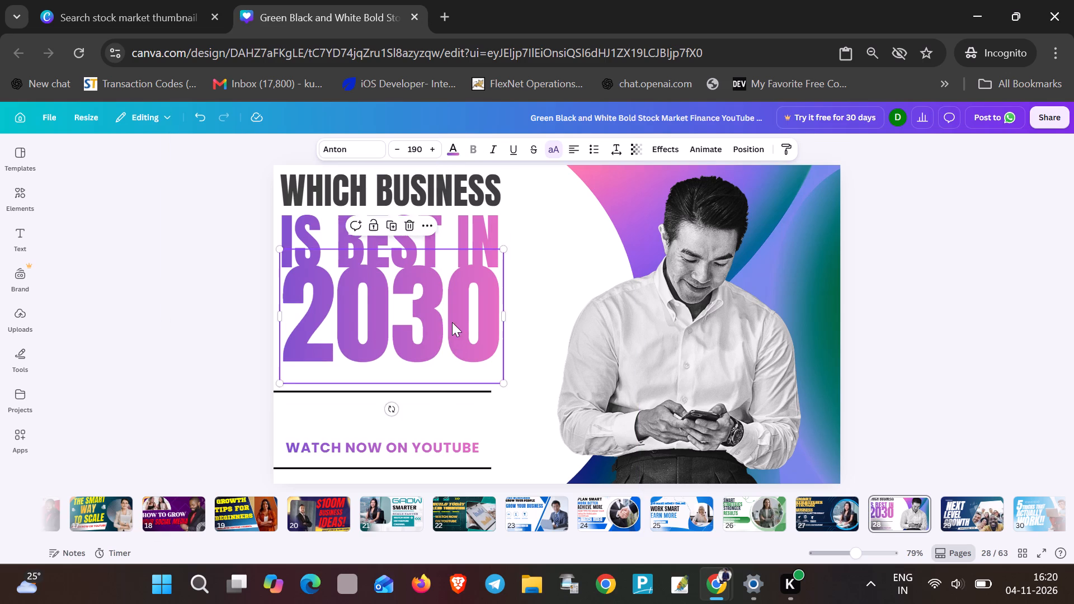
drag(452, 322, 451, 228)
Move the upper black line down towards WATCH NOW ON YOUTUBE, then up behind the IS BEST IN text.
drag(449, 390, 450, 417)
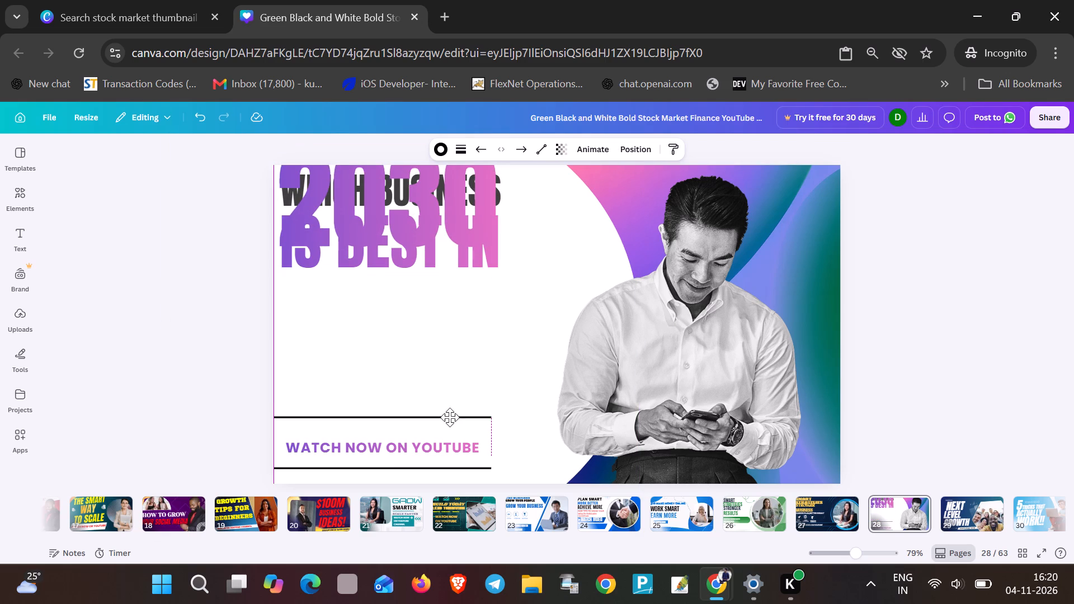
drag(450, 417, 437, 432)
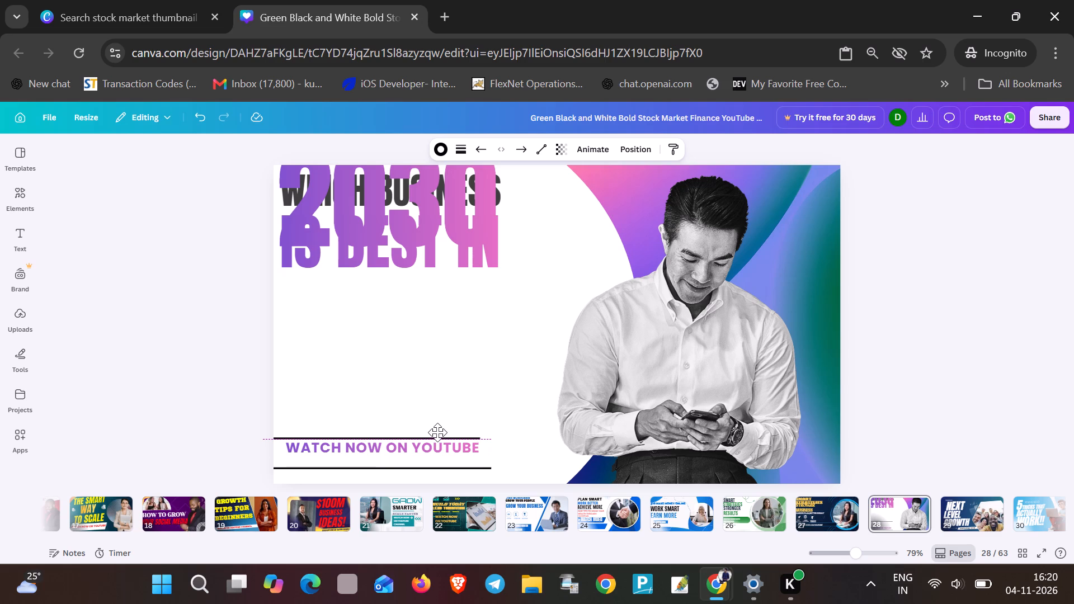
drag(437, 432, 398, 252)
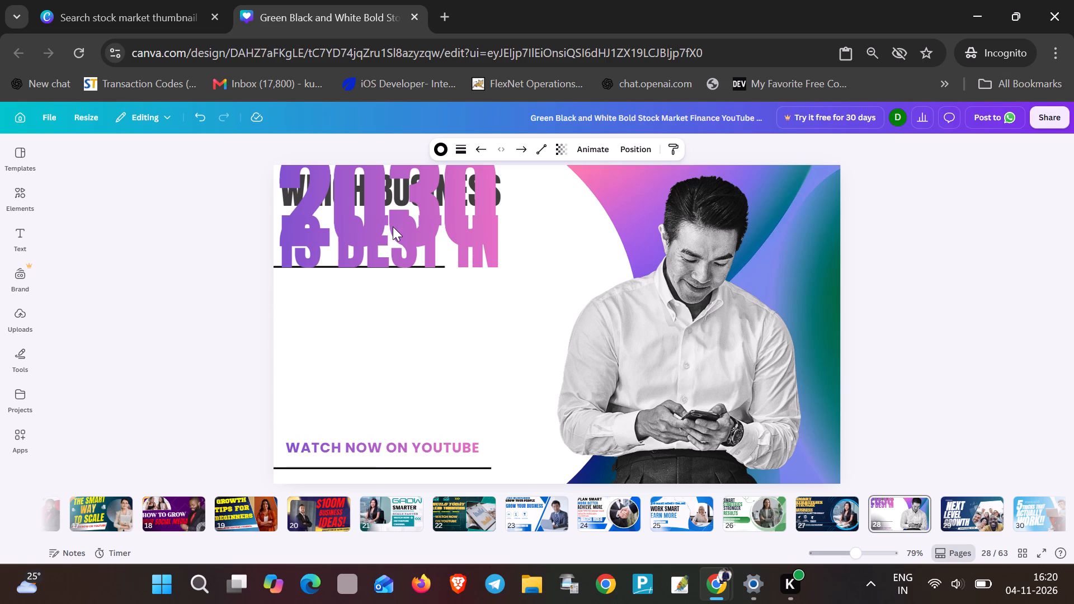
Move 2030, the upper black line and the white circle down together, placing the line just above WATCH NOW ON YOUTUBE.
drag(392, 224, 413, 315)
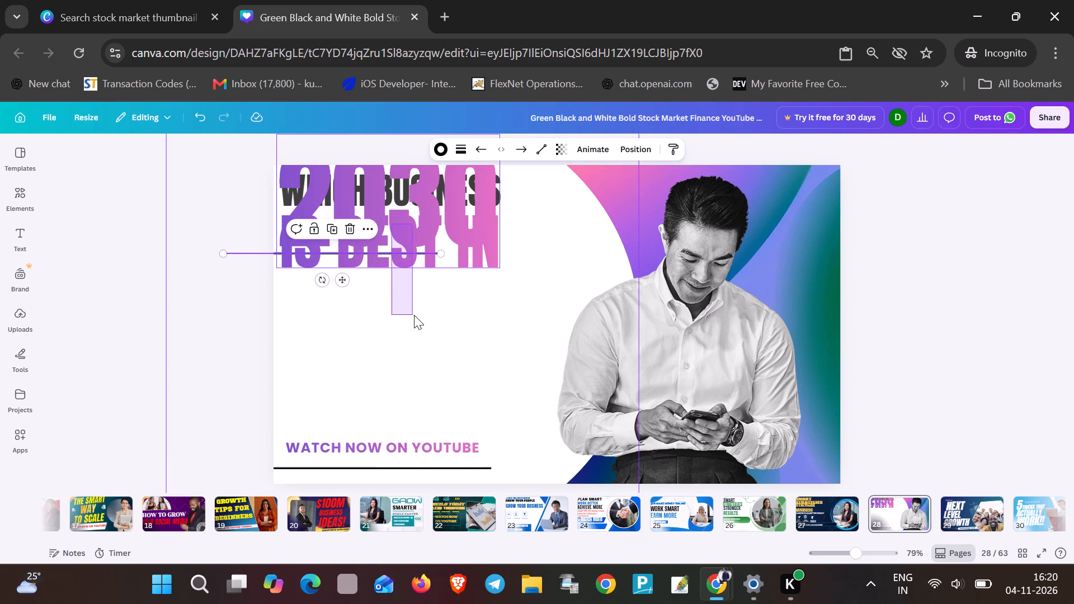
click(414, 315)
scroll(428, 331, up, 1)
drag(380, 200, 386, 322)
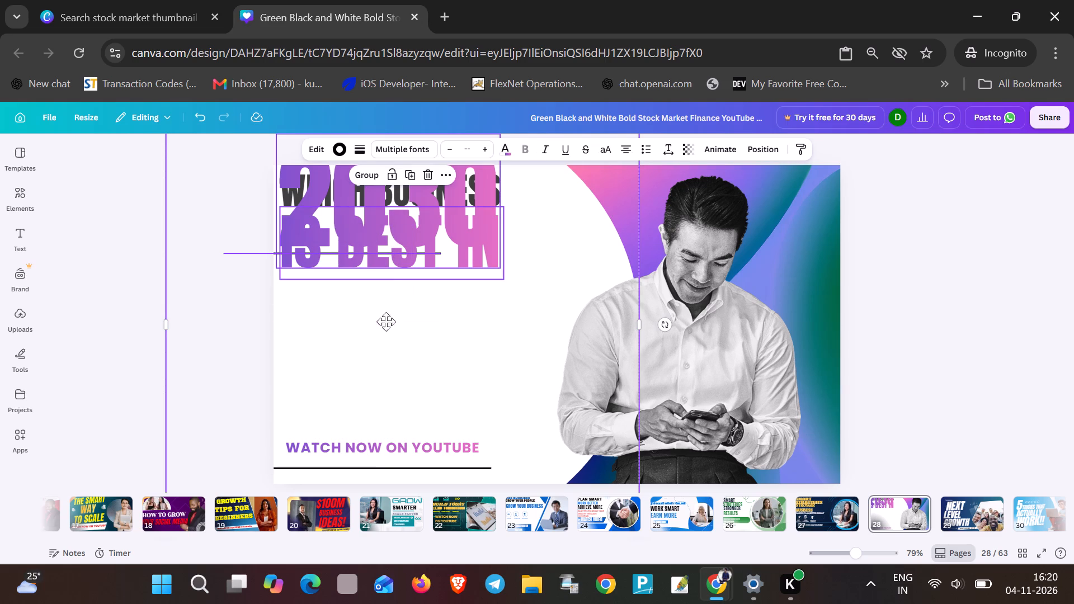
drag(386, 322, 375, 300)
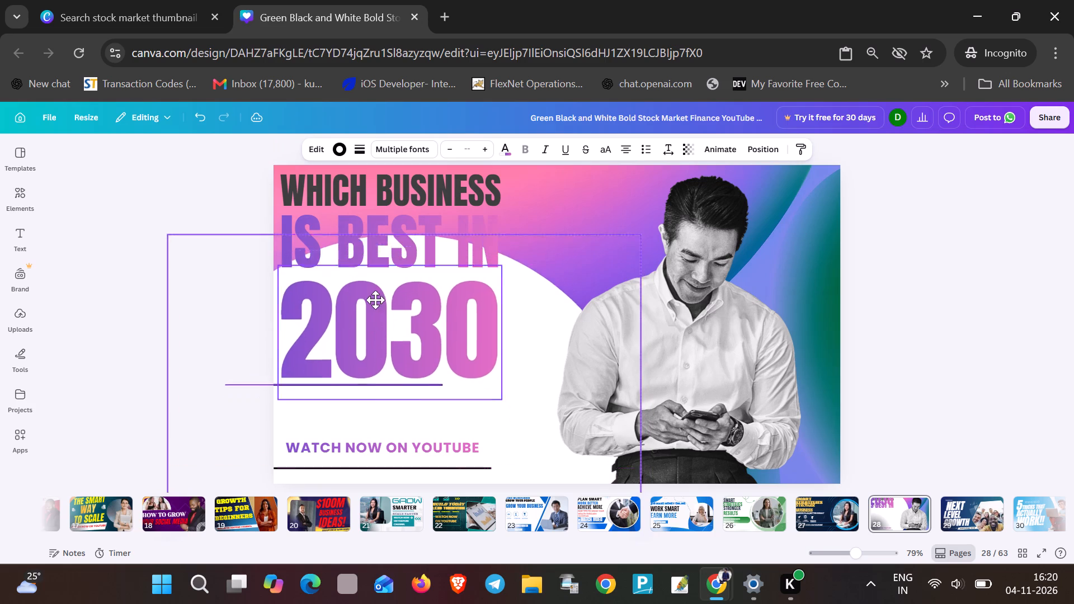
drag(375, 300, 368, 206)
drag(399, 213, 396, 250)
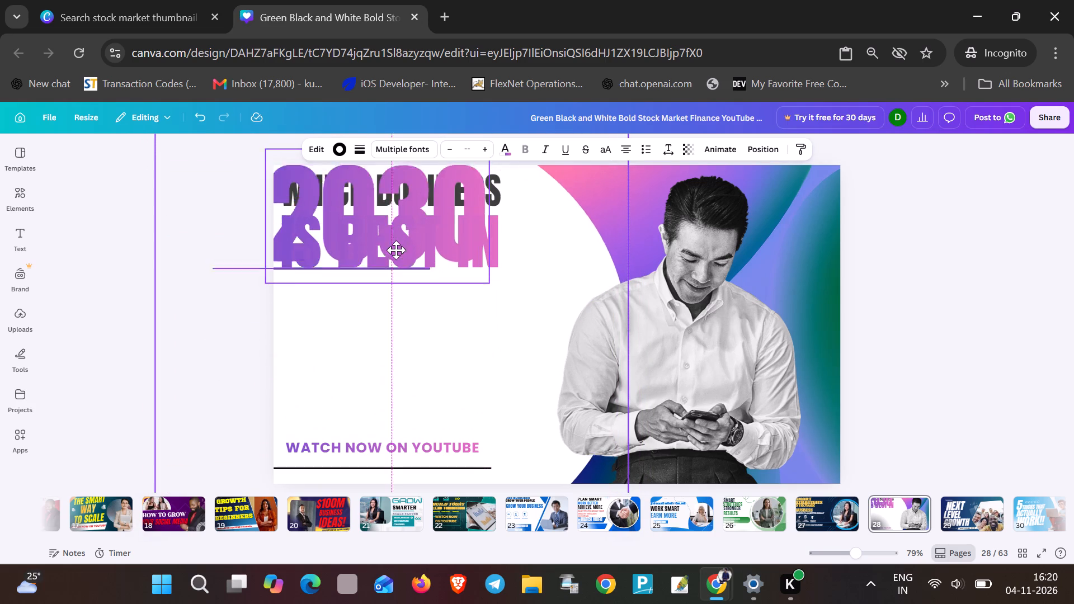
drag(396, 250, 422, 369)
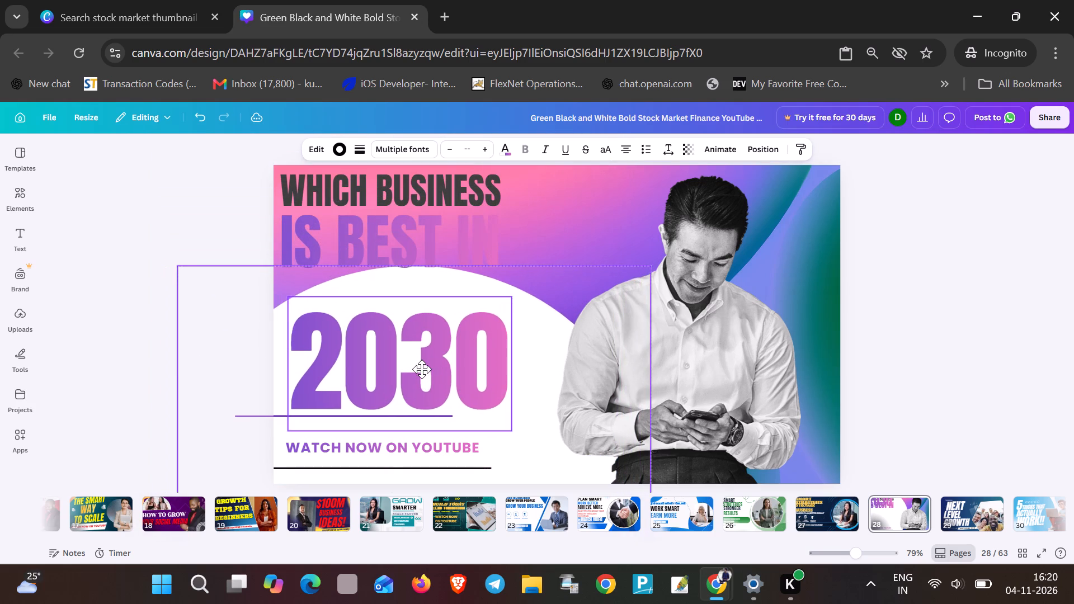
drag(422, 369, 420, 317)
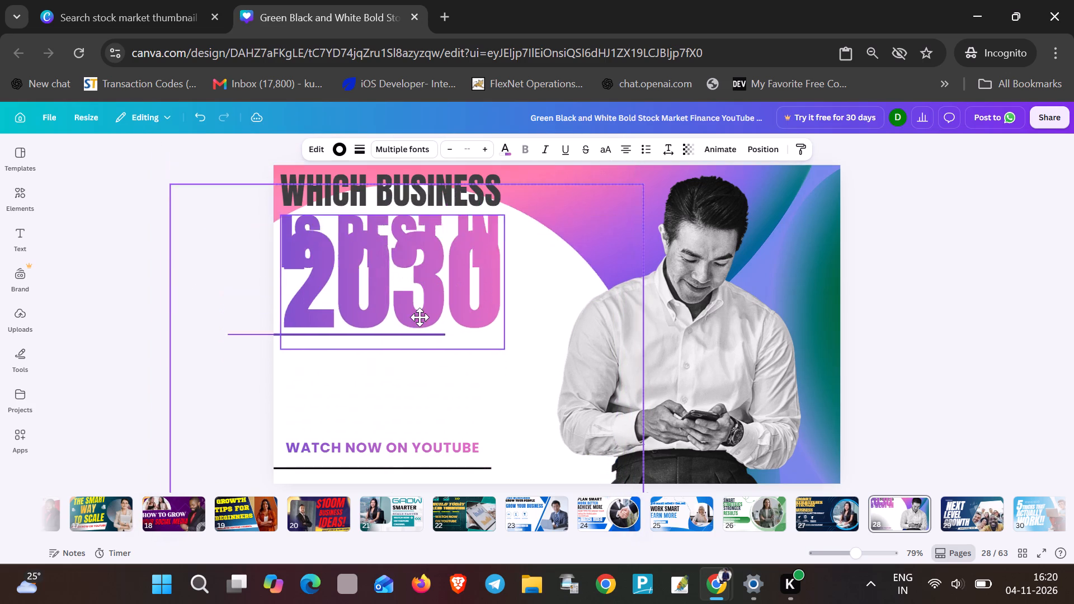
drag(420, 317, 420, 381)
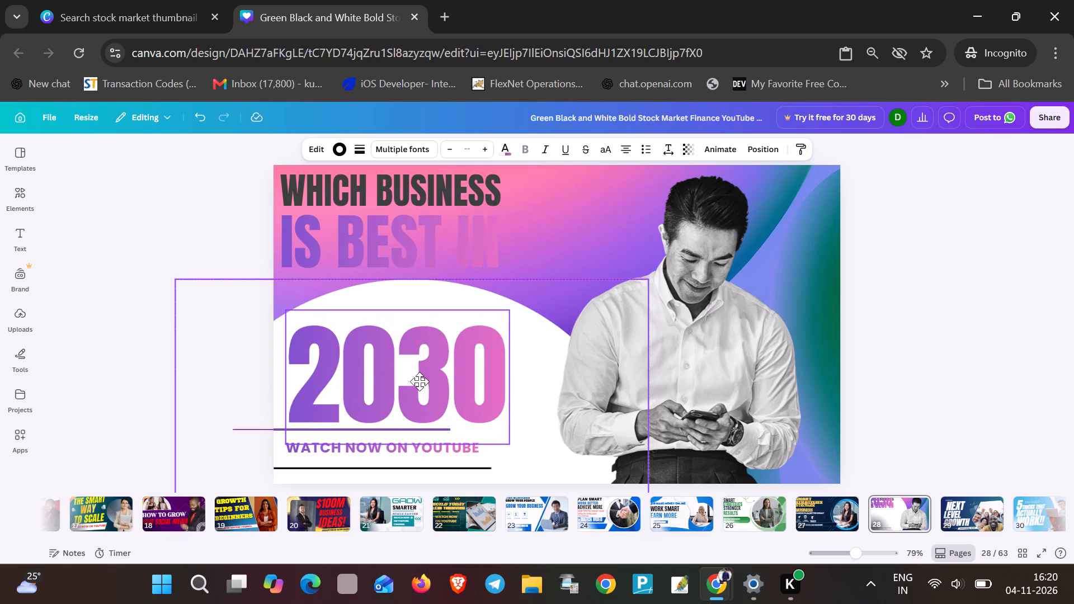
drag(420, 381, 419, 381)
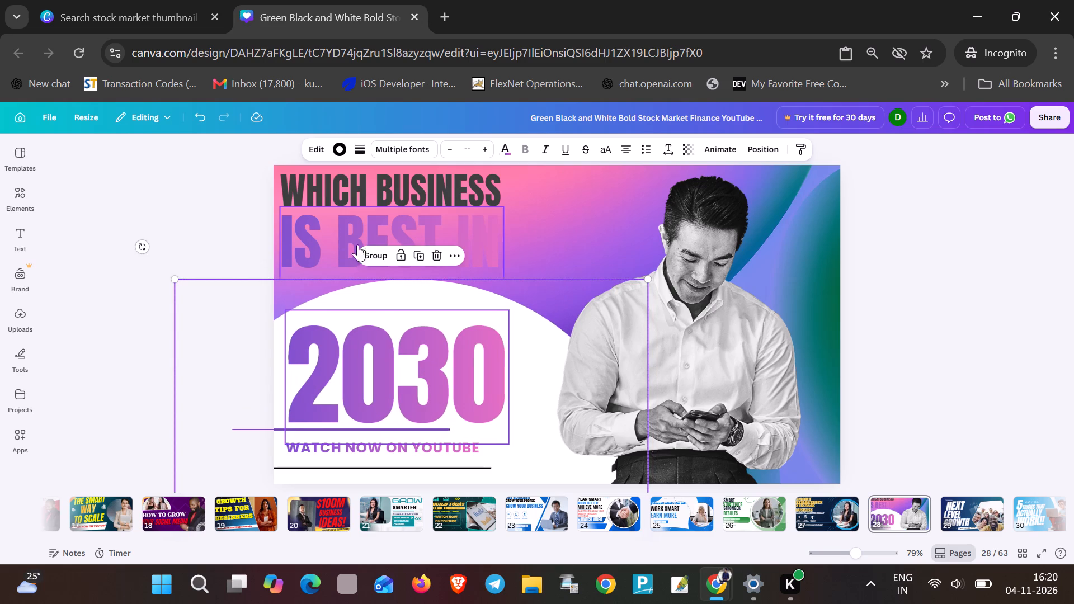
click(352, 233)
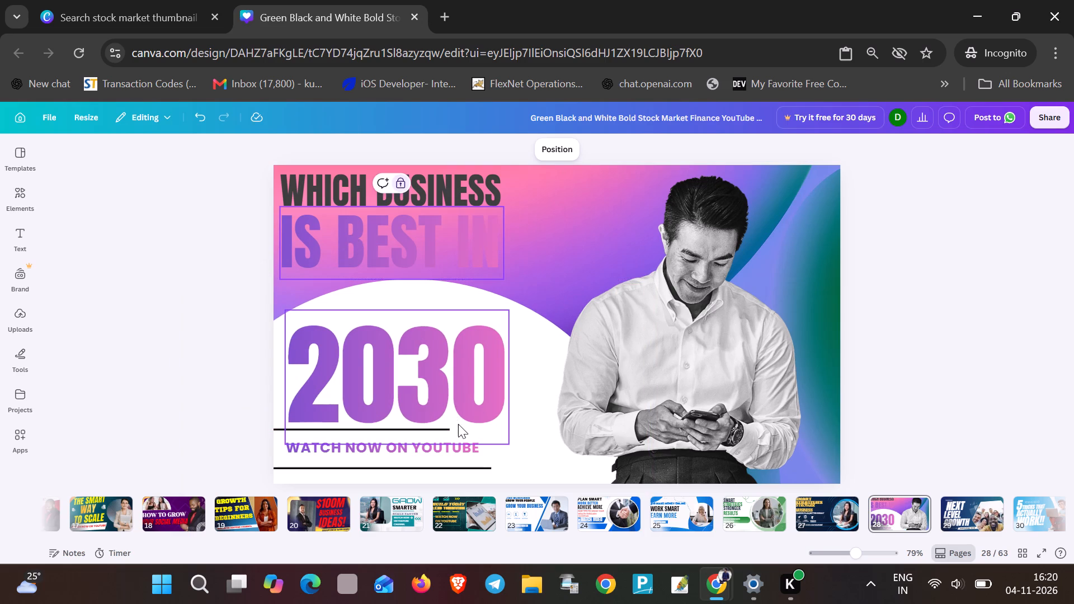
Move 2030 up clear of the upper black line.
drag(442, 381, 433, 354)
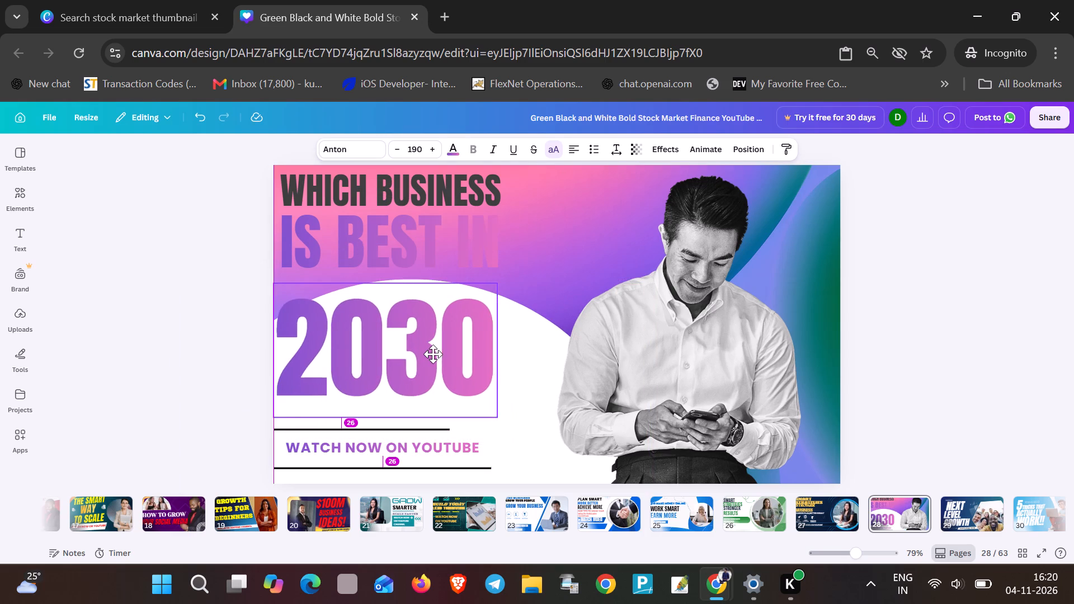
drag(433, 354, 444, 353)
Move the white circle back up behind the WHICH BUSINESS and IS BEST IN text.
drag(544, 341, 524, 290)
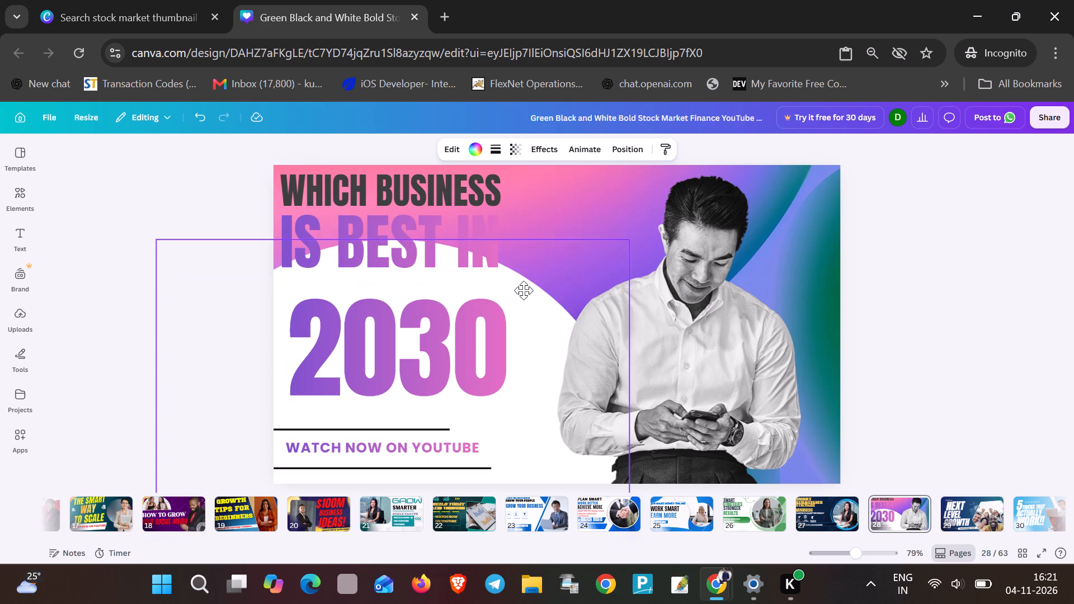
drag(524, 290, 527, 198)
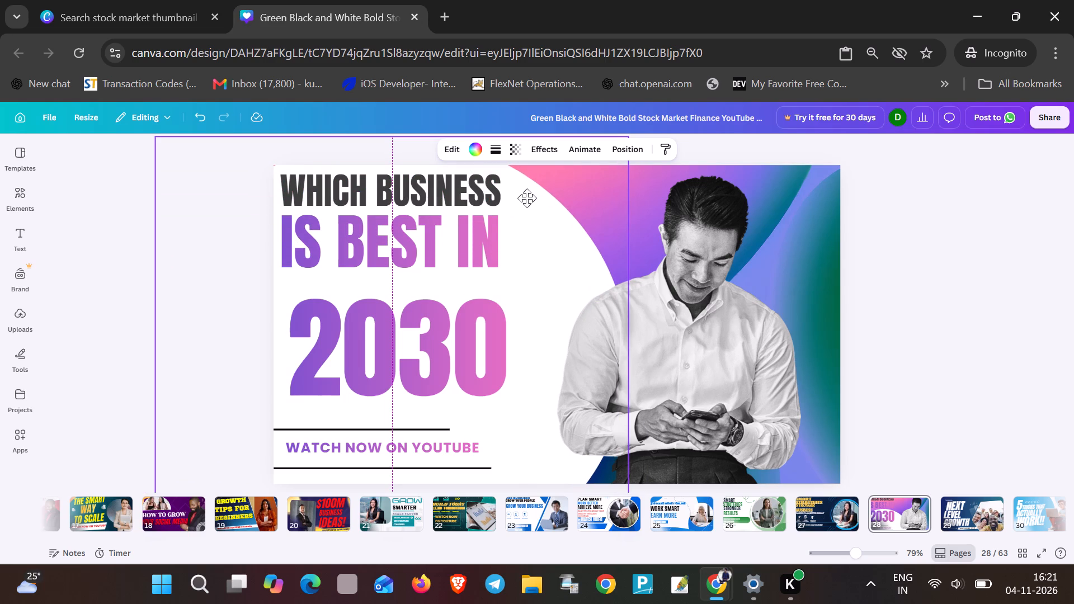
drag(527, 198, 527, 202)
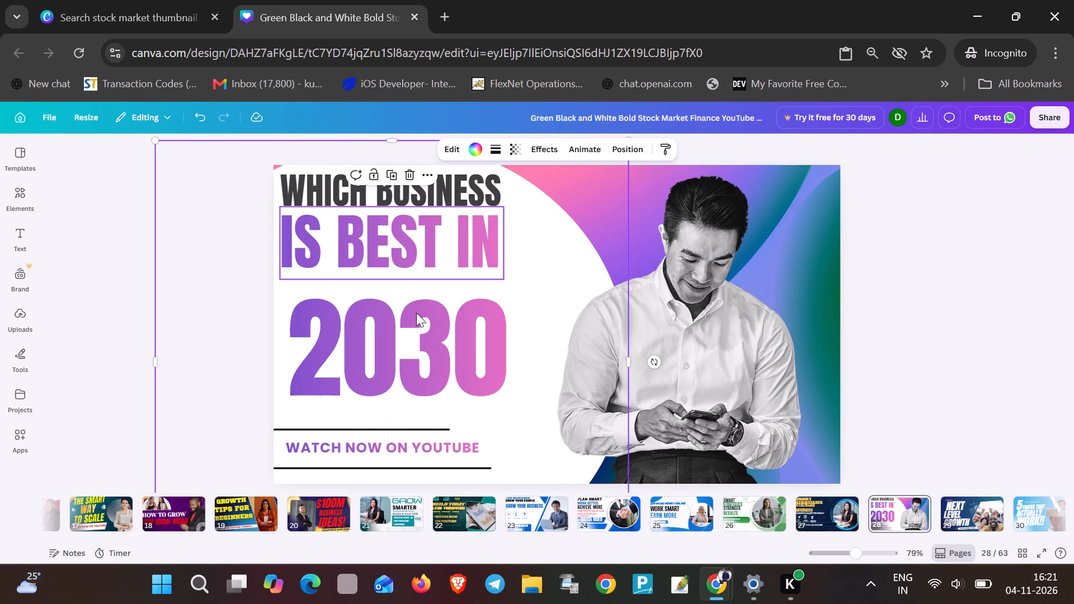
Move 2030 up and towards the page's left edge, directly beneath IS BEST IN.
drag(401, 349, 379, 327)
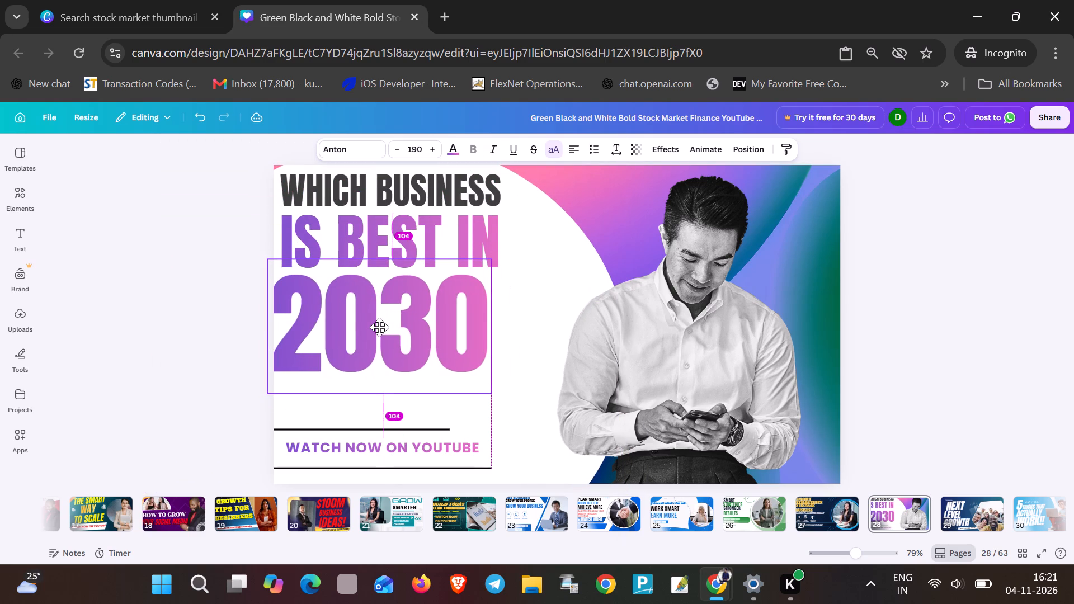
drag(379, 327, 381, 327)
Unlock the WHICH BUSINESS text line.
triple_click(342, 192)
click(340, 192)
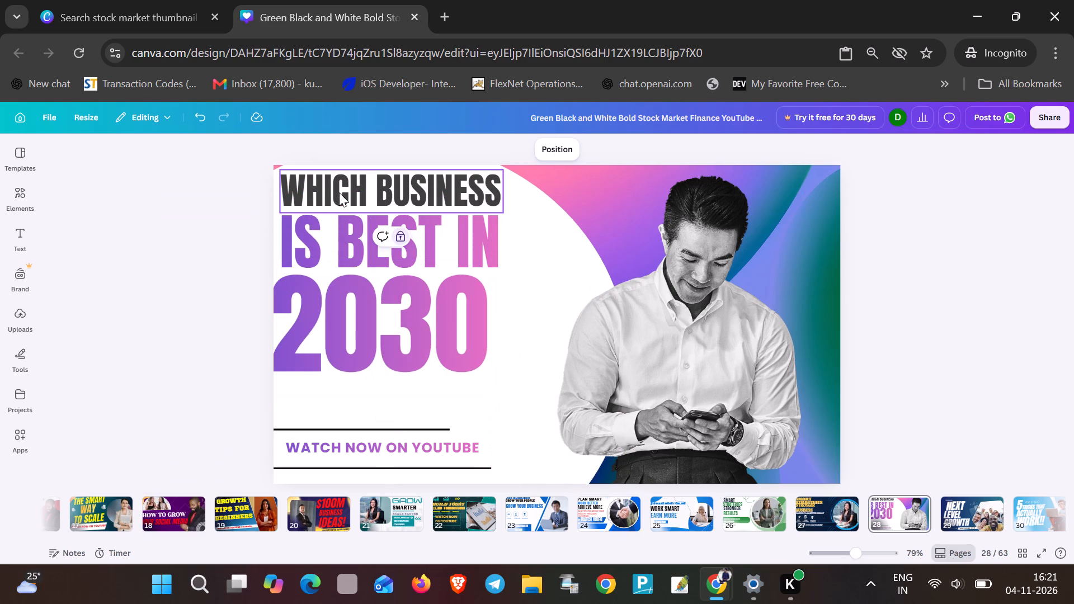
click(358, 210)
double_click(364, 187)
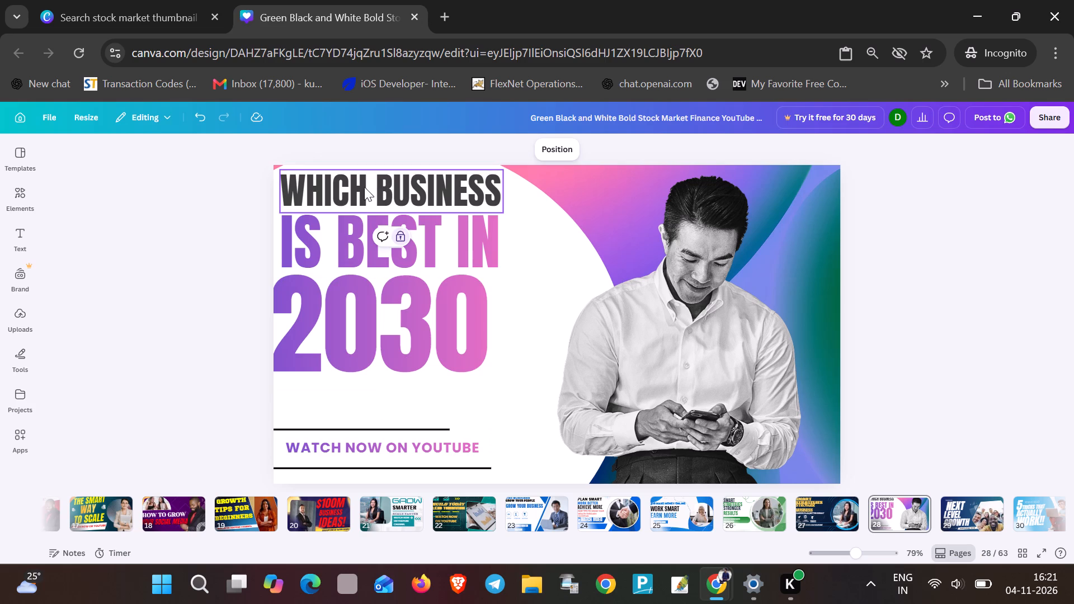
click(402, 232)
Change the font of the WHICH BUSINESS text to Bungee.
triple_click(368, 185)
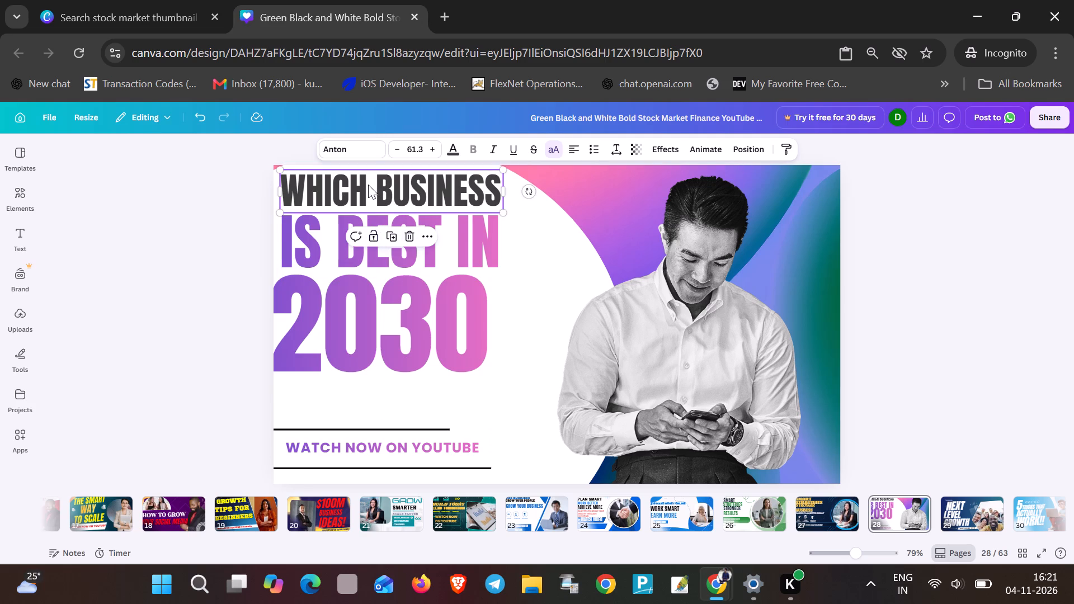
click(362, 148)
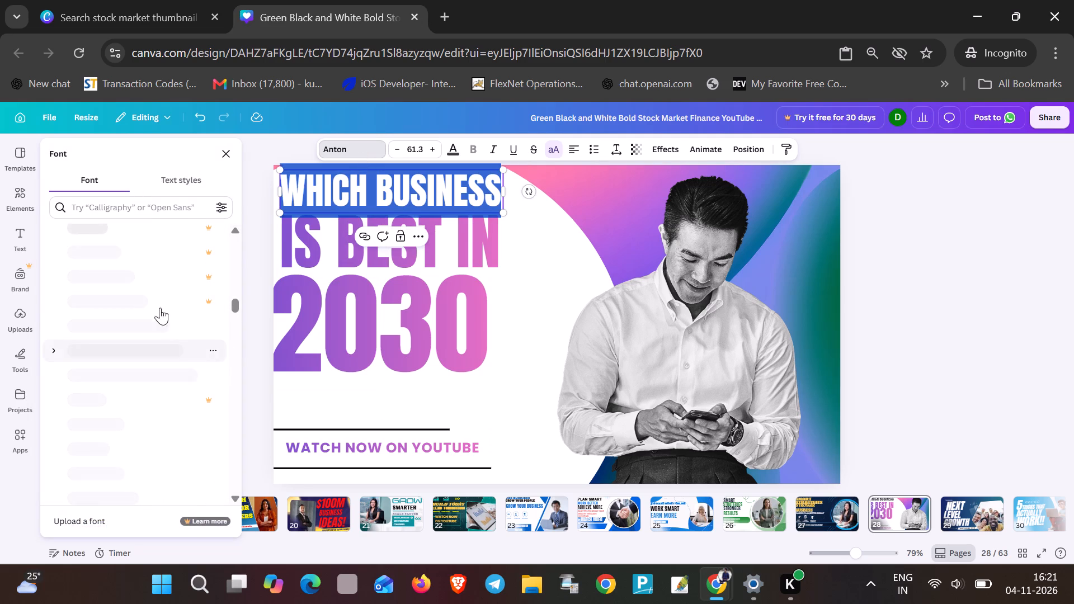
scroll(152, 327, down, 7)
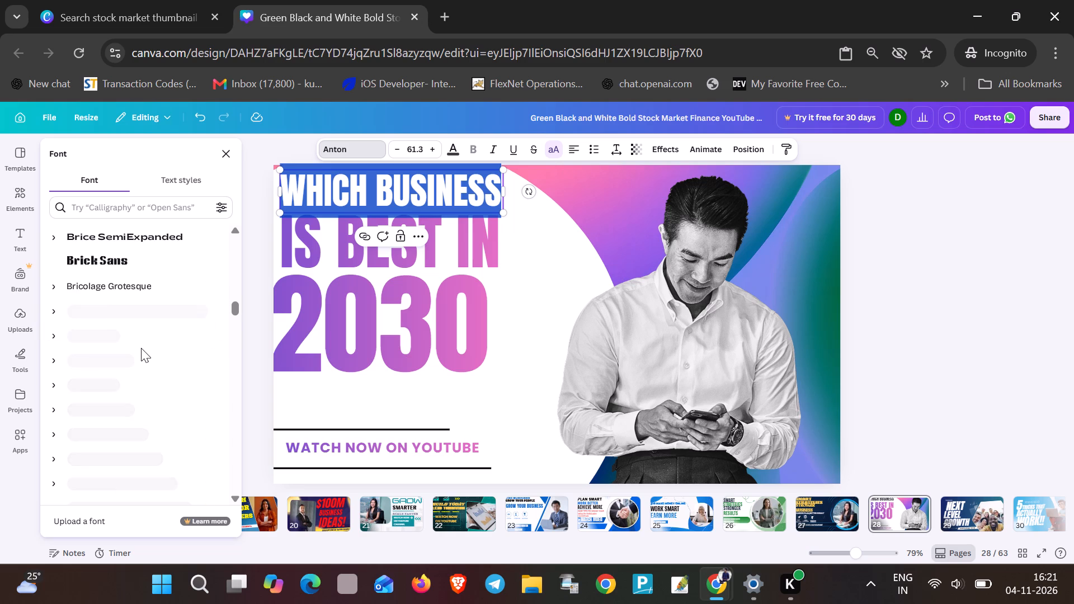
scroll(139, 348, down, 9)
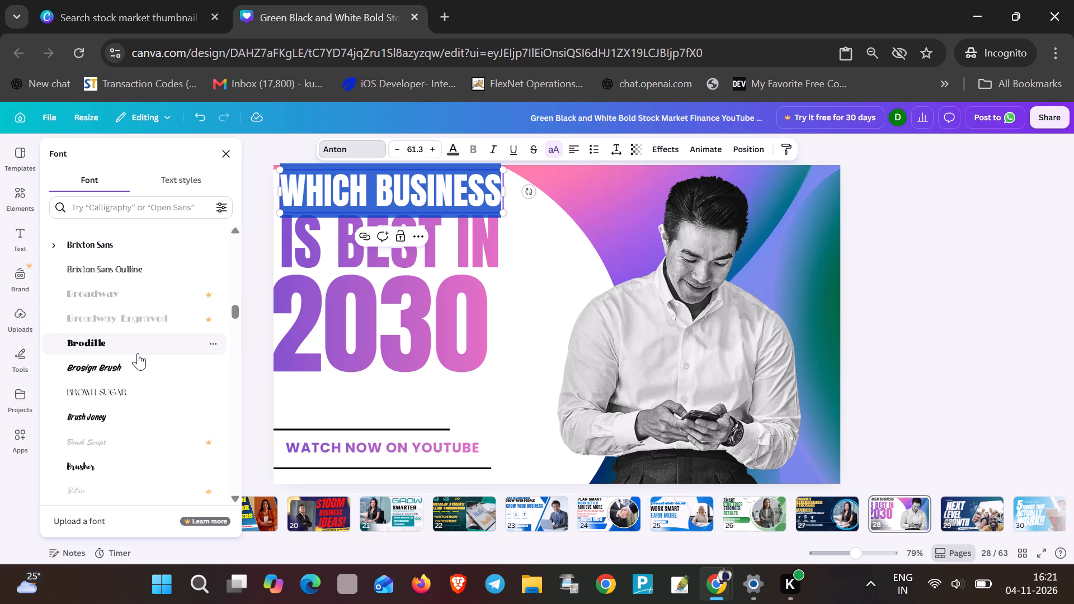
scroll(139, 353, down, 3)
scroll(139, 353, up, 1)
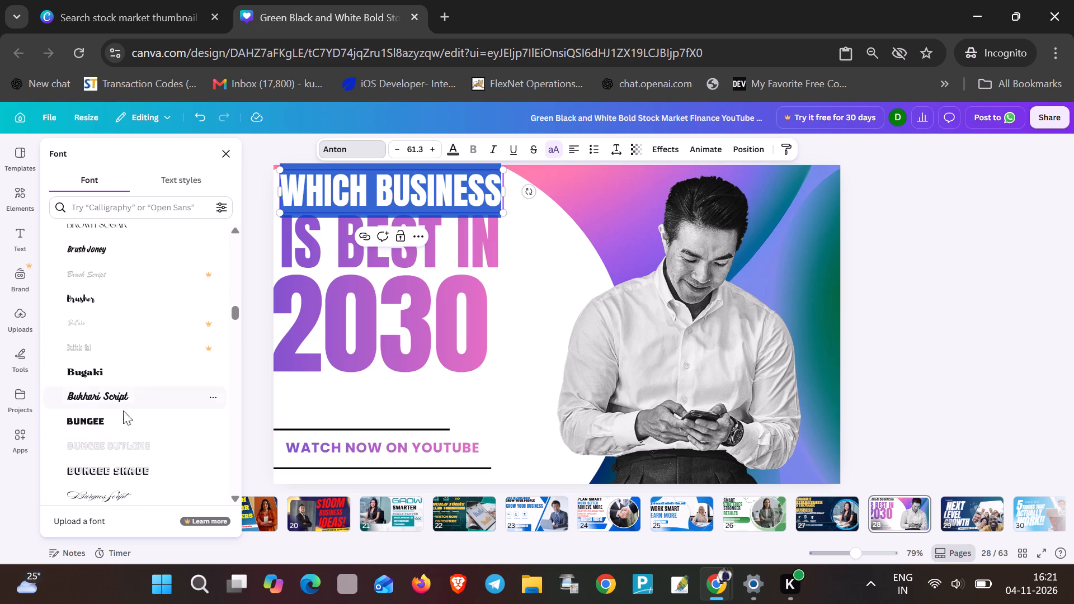
click(123, 419)
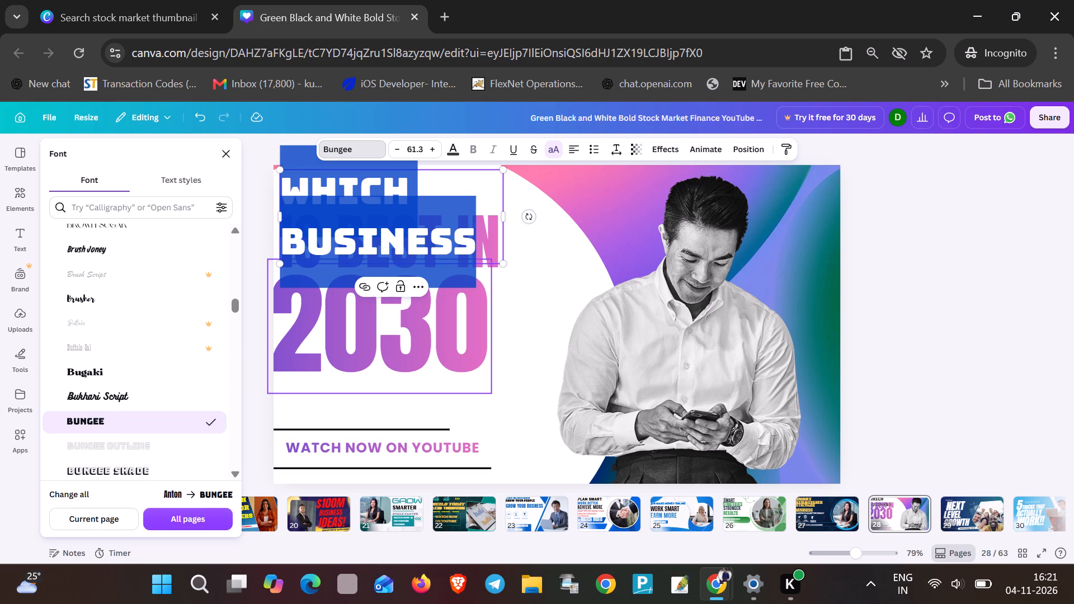
Widen the WHICH BUSINESS text box so its wording fits on a single line.
click(343, 210)
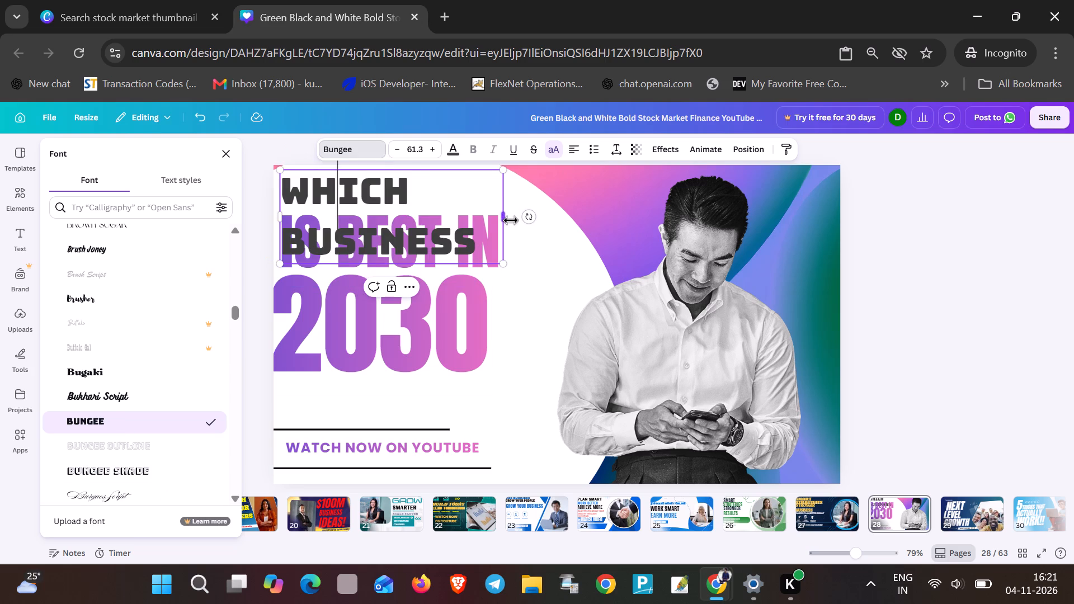
drag(507, 220, 591, 210)
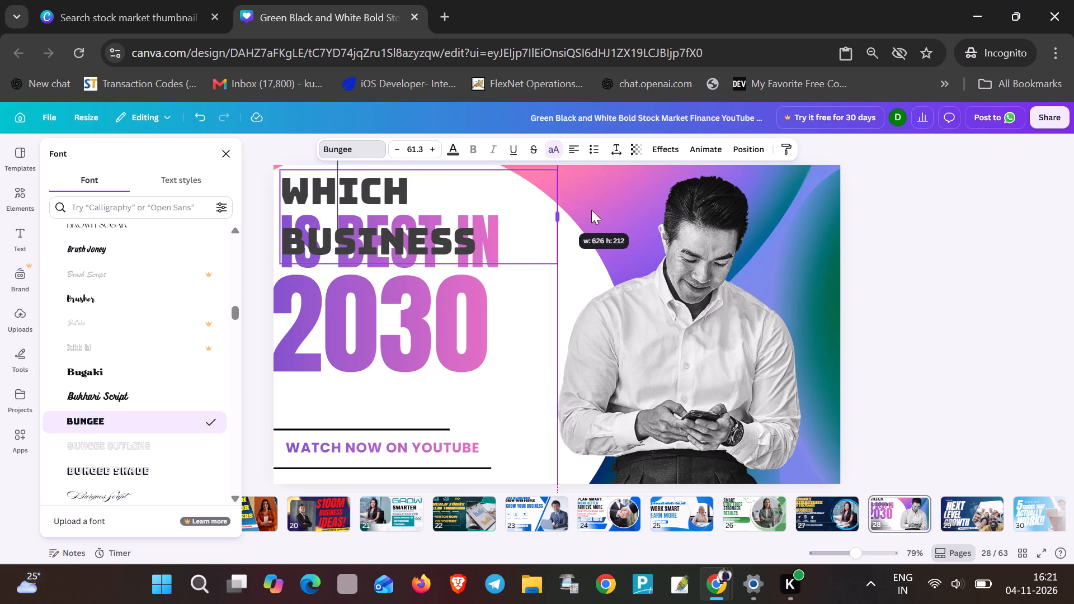
drag(591, 210, 623, 210)
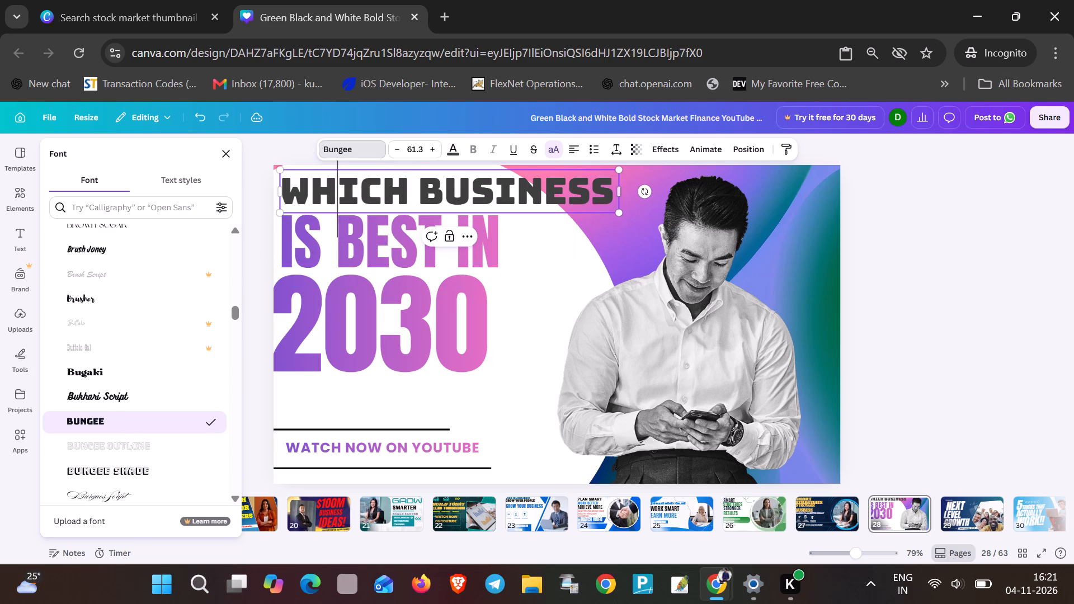
Reduce the font size of WHICH BUSINESS to 45.3.
click(399, 147)
triple_click(399, 147)
click(398, 146)
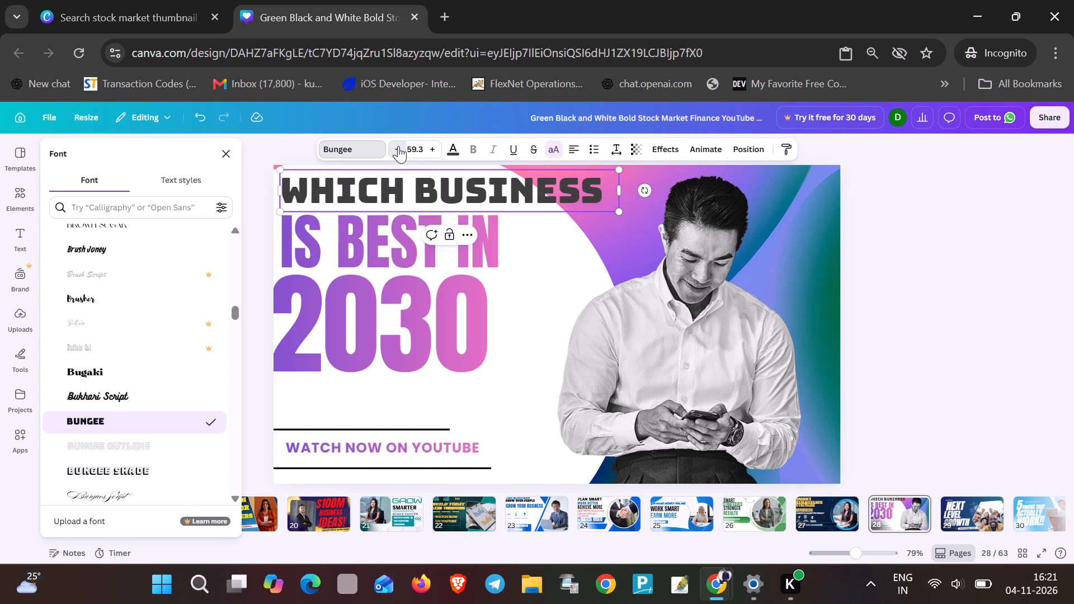
triple_click(398, 146)
triple_click(398, 146)
triple_click(398, 146)
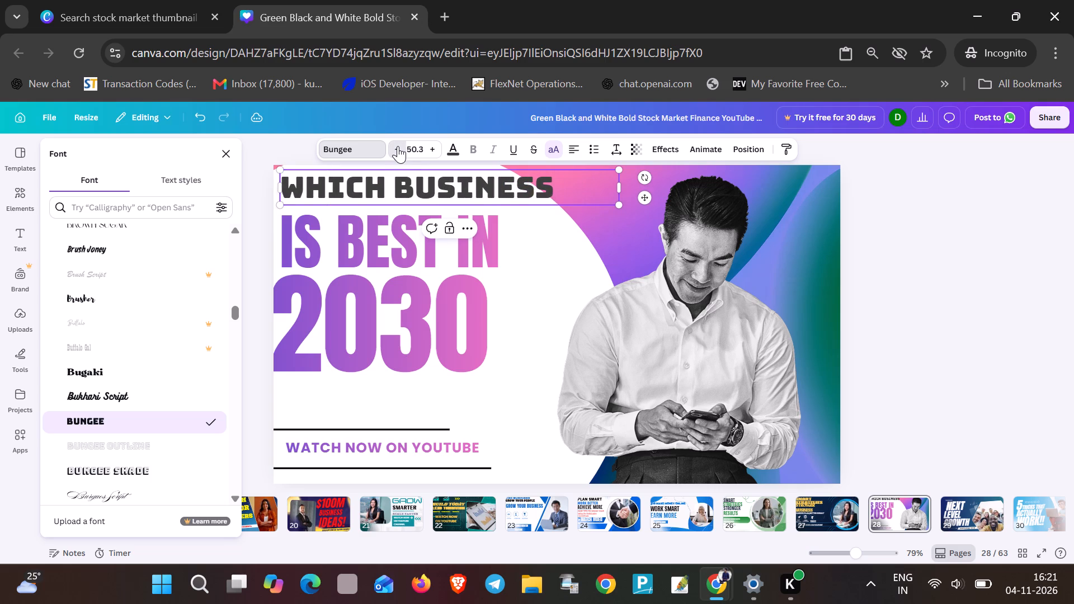
click(398, 146)
click(398, 146)
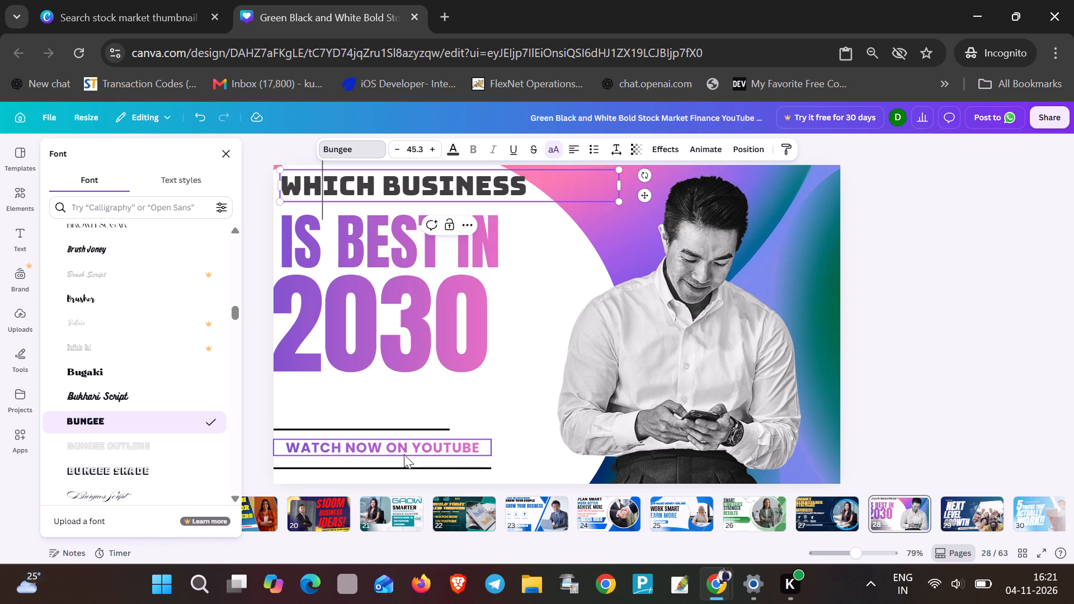
Move the WATCH NOW ON YOUTUBE text and the two black lines around it down to the page's bottom edge.
drag(404, 447, 401, 454)
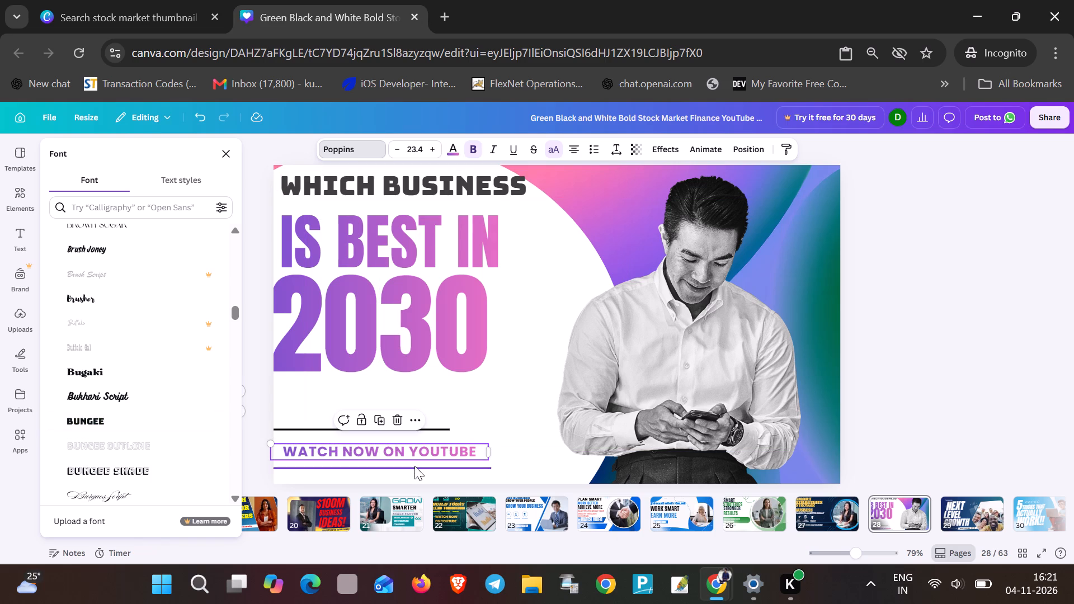
drag(414, 466, 414, 473)
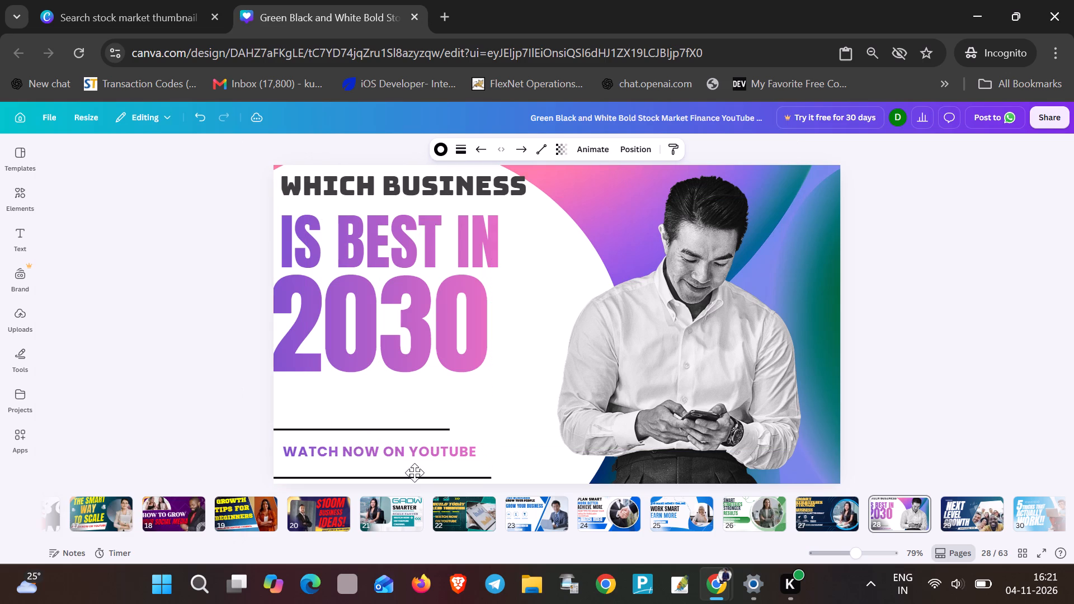
drag(414, 473, 414, 479)
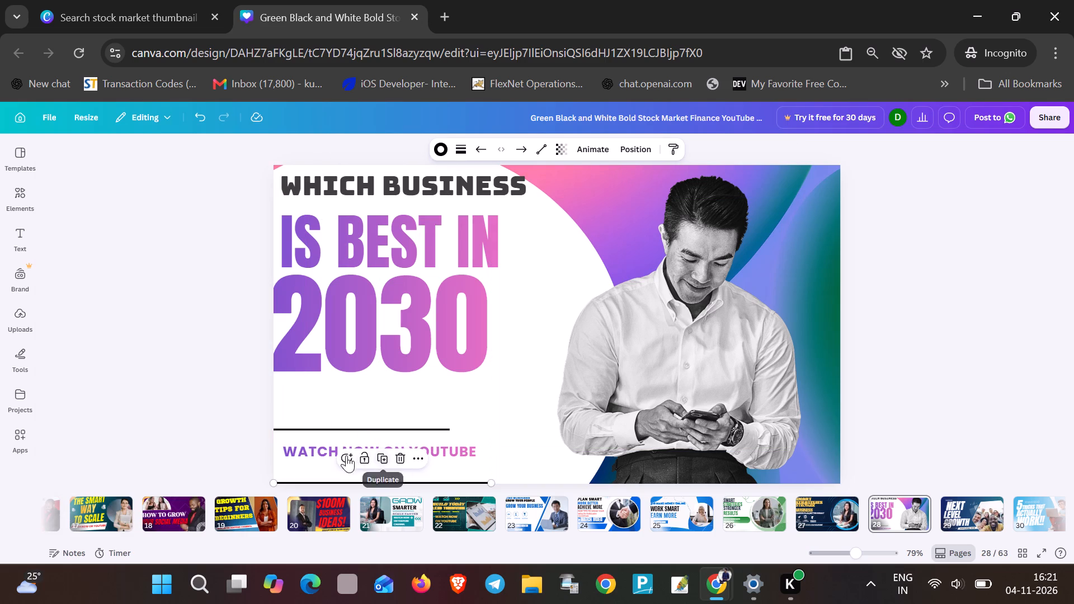
click(307, 452)
drag(305, 451, 302, 468)
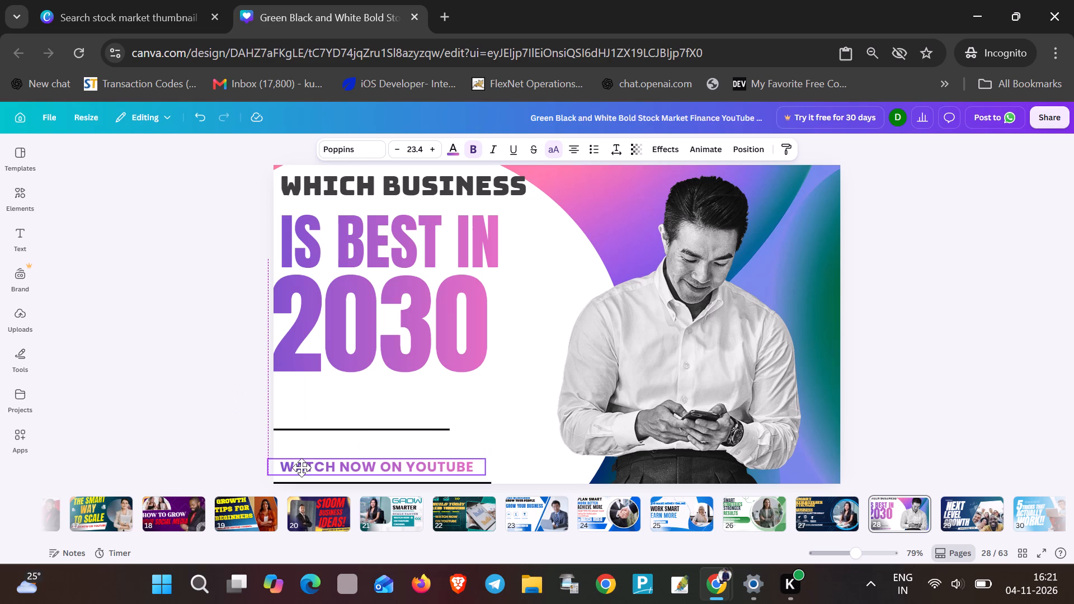
drag(302, 468, 300, 471)
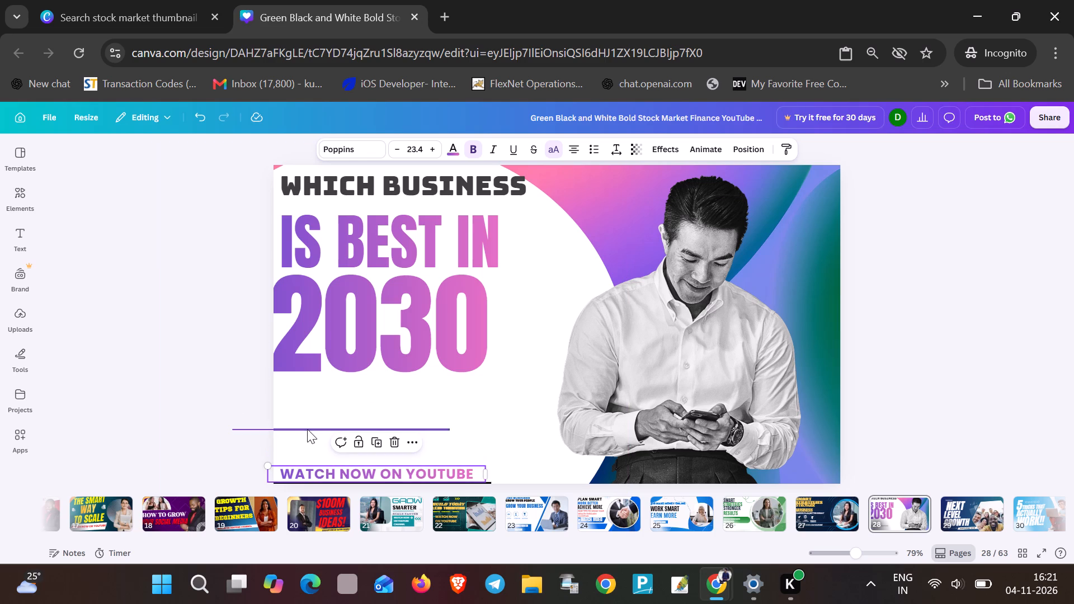
drag(307, 429, 315, 455)
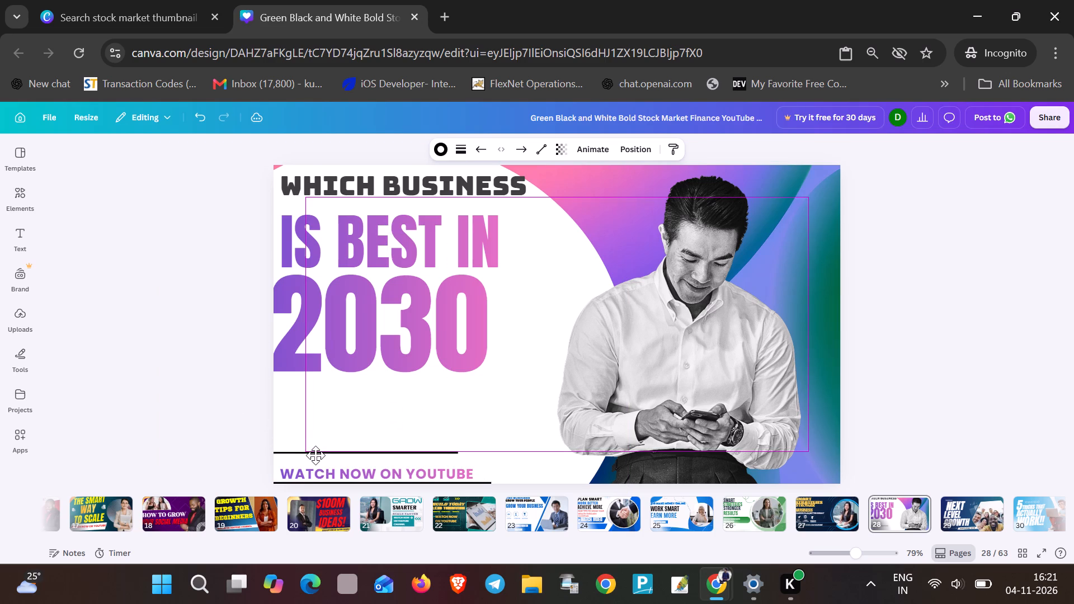
drag(315, 455, 332, 459)
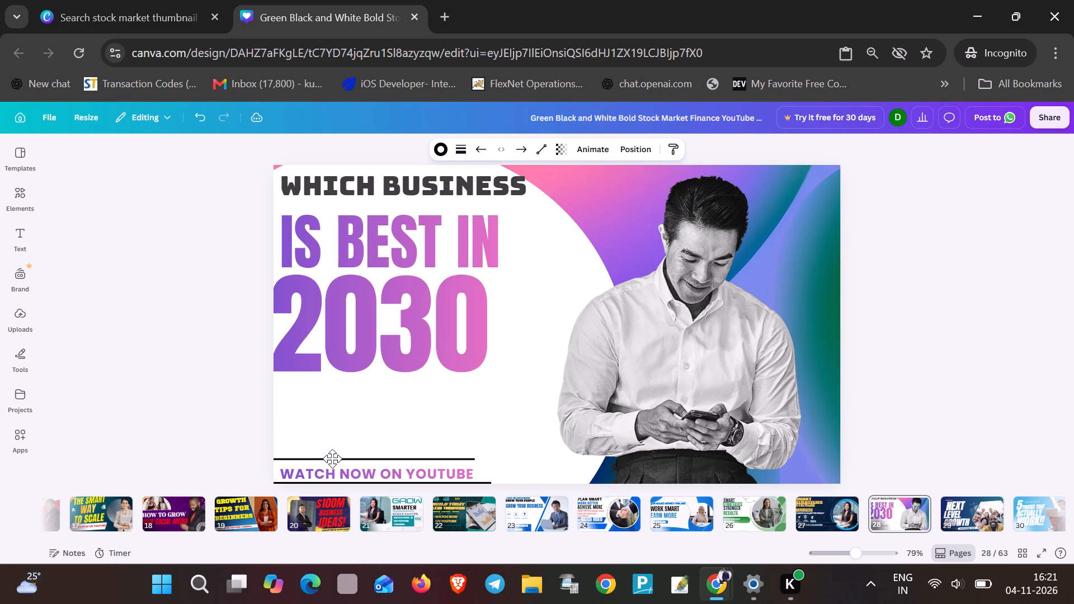
drag(332, 459, 341, 461)
Move the 2030 text down to sit just above the upper black line.
drag(324, 331, 323, 415)
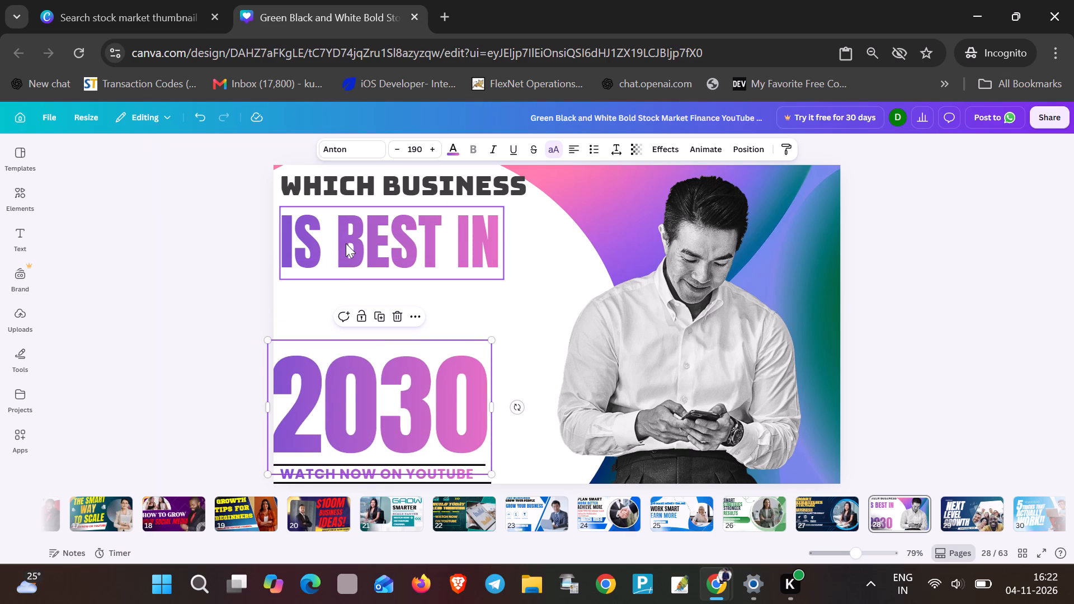
Reposition the white circular background shape behind the heading slightly up and to the right.
drag(346, 243, 337, 321)
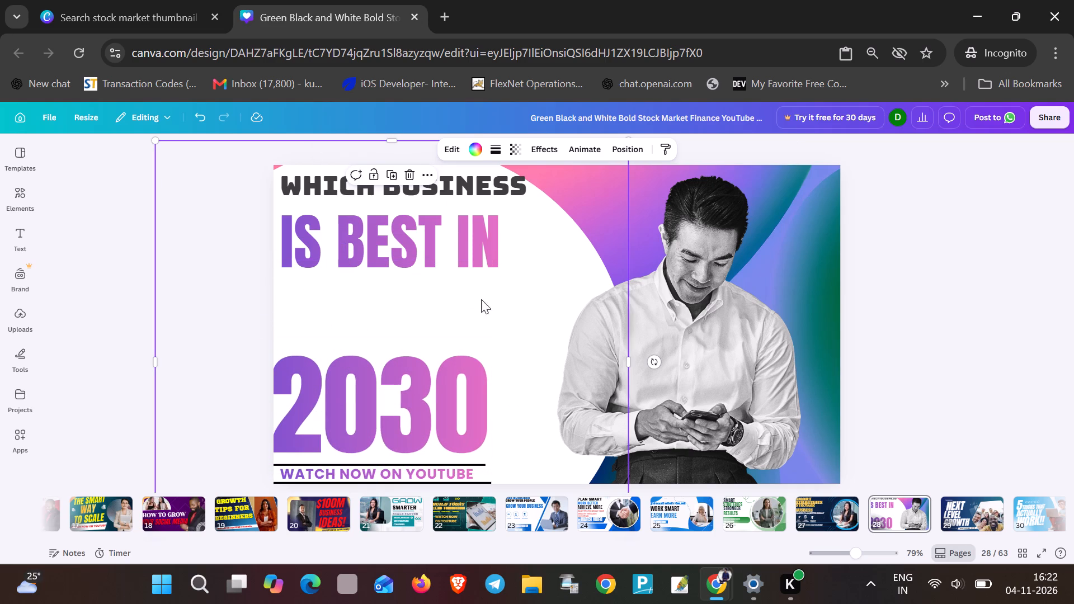
click(521, 288)
drag(453, 235, 415, 318)
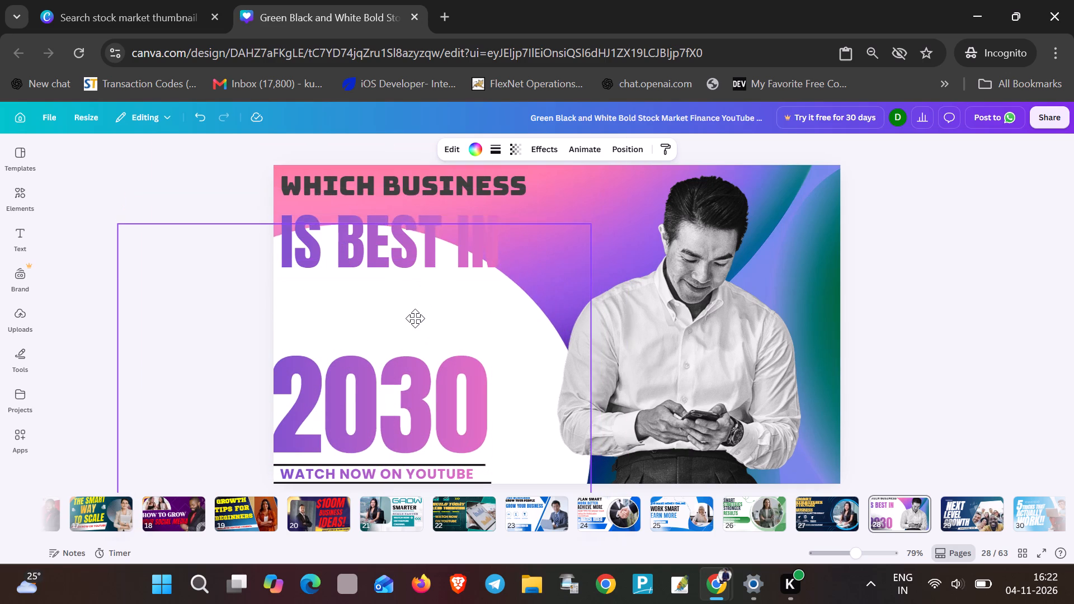
drag(415, 318, 444, 210)
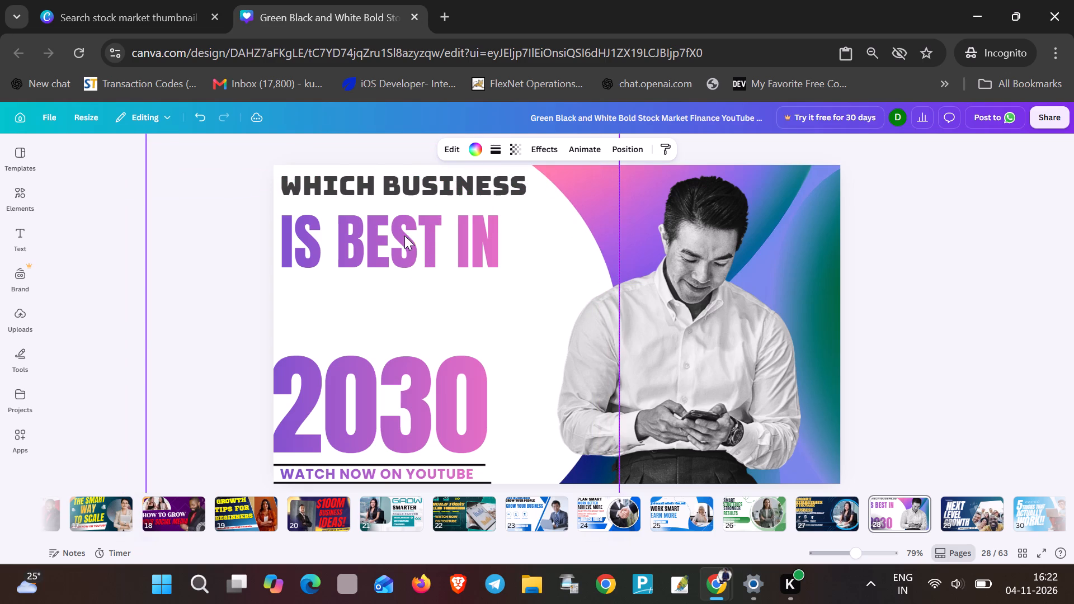
click(307, 237)
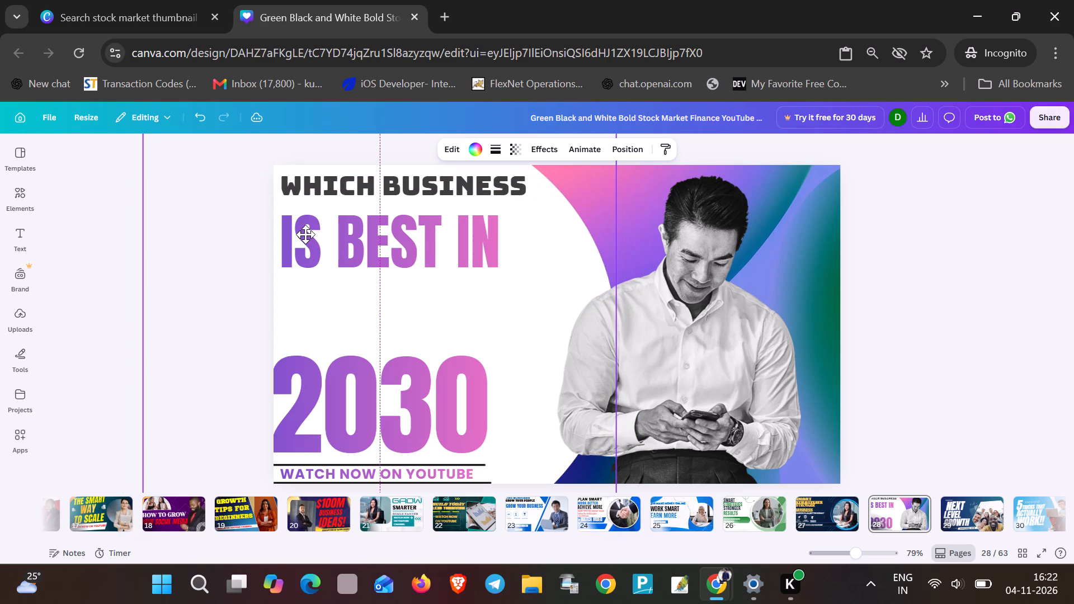
click(468, 240)
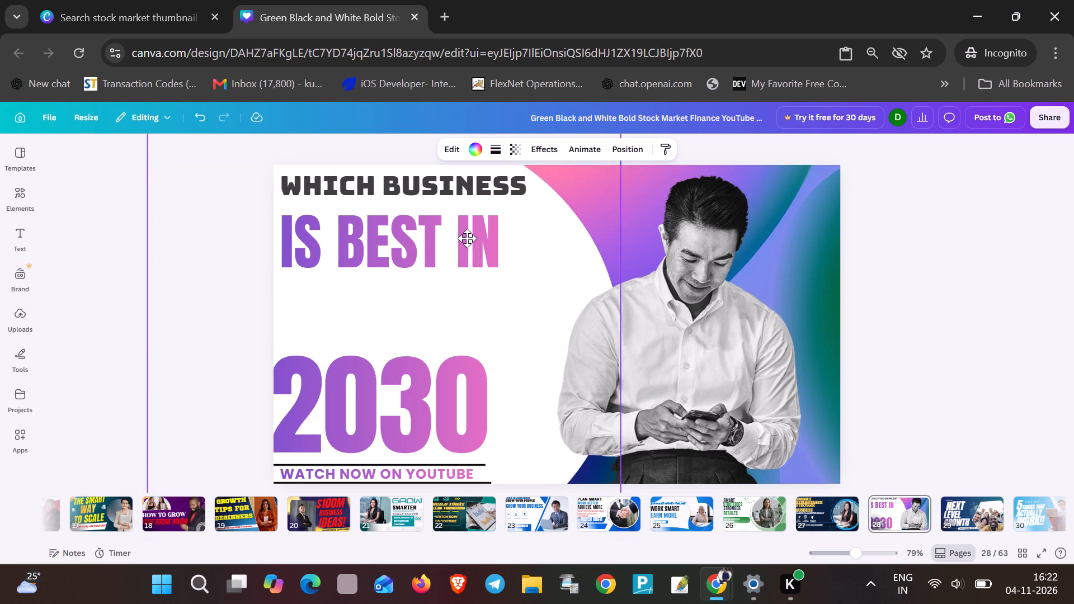
drag(483, 243, 511, 251)
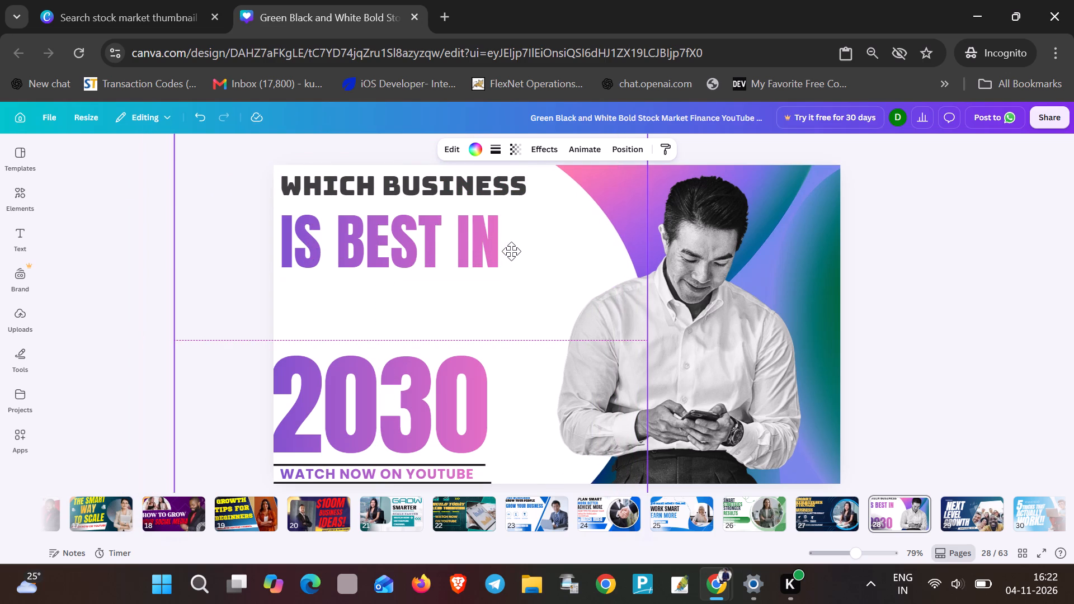
drag(511, 251, 512, 251)
click(468, 240)
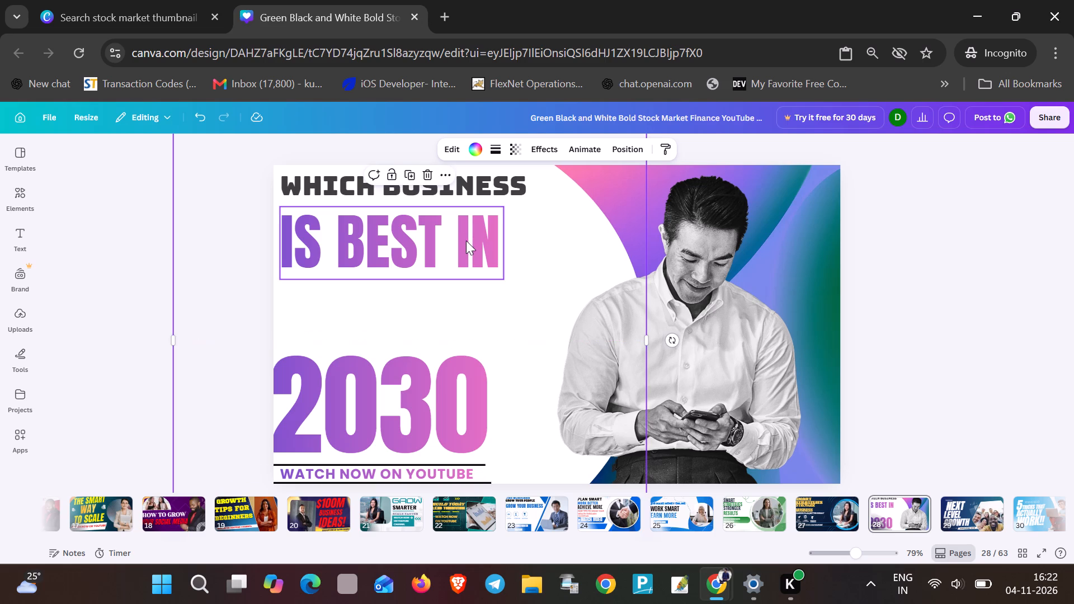
drag(474, 244, 467, 256)
Unlock the IS BEST IN text and move it down to sit just above 2030.
click(343, 226)
click(335, 225)
triple_click(335, 225)
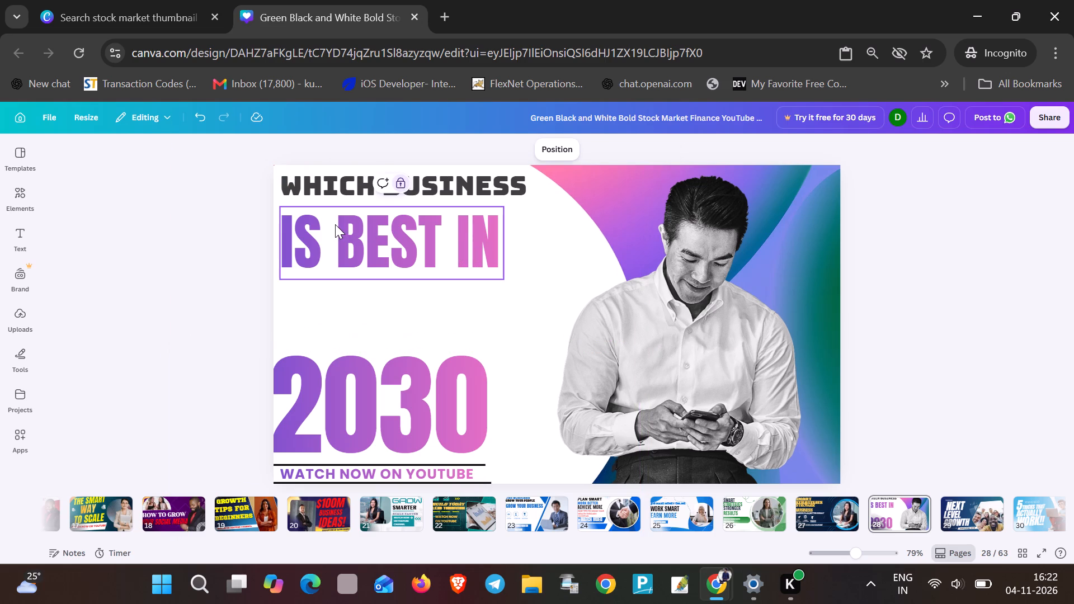
click(397, 180)
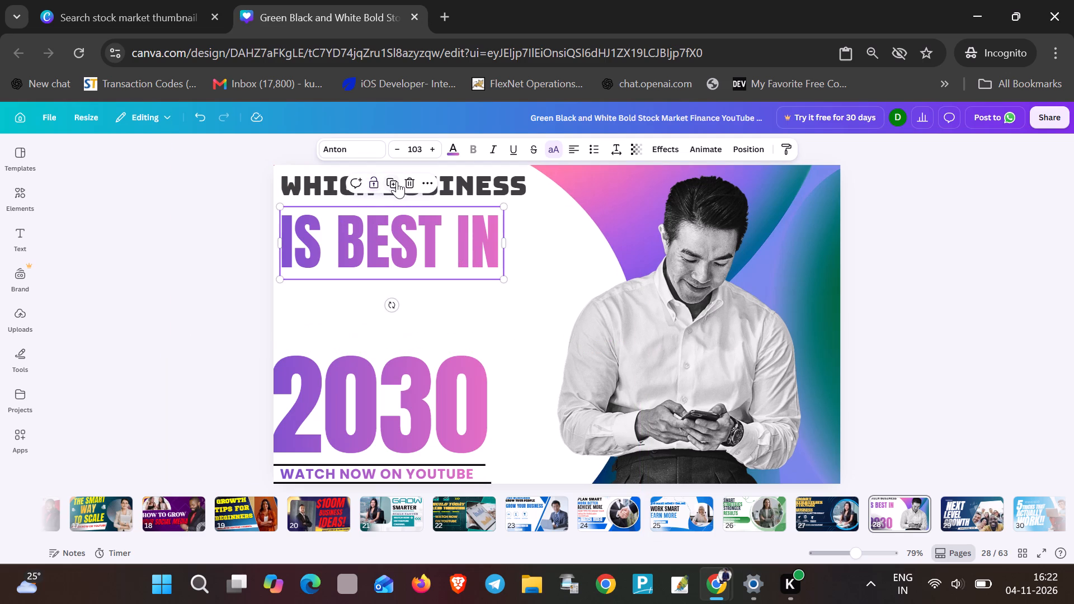
drag(379, 244, 382, 306)
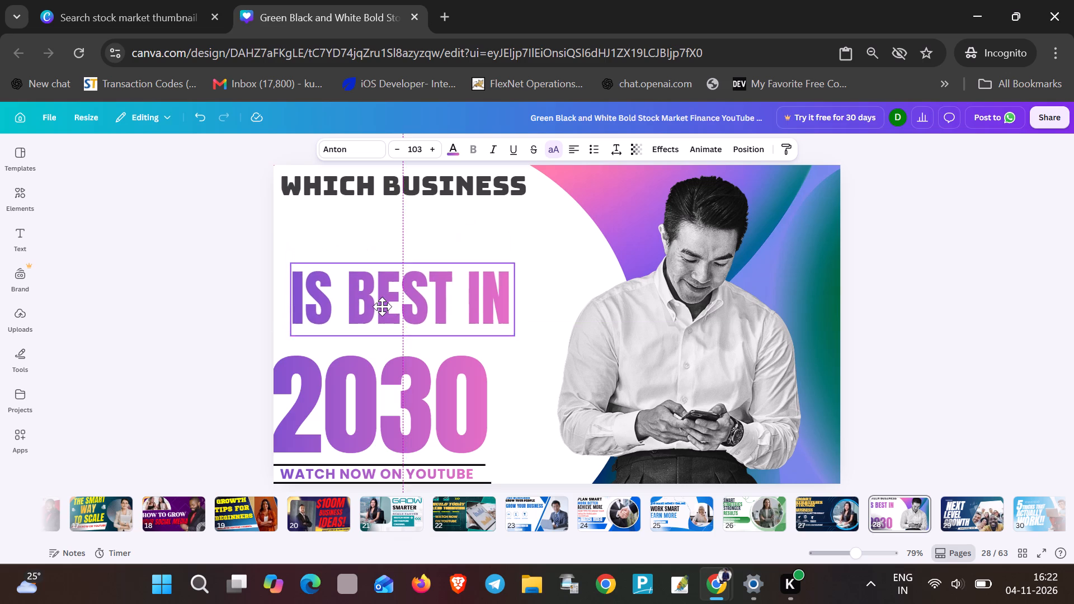
drag(382, 306, 379, 309)
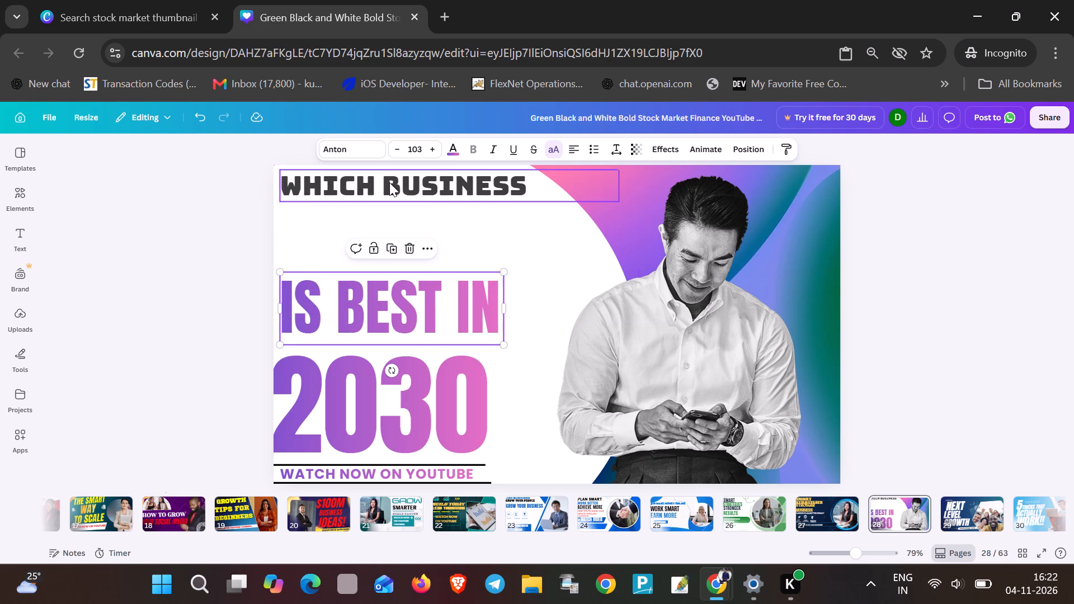
Enlarge the WHICH BUSINESS text to a font size of about 55.5.
drag(389, 182, 397, 181)
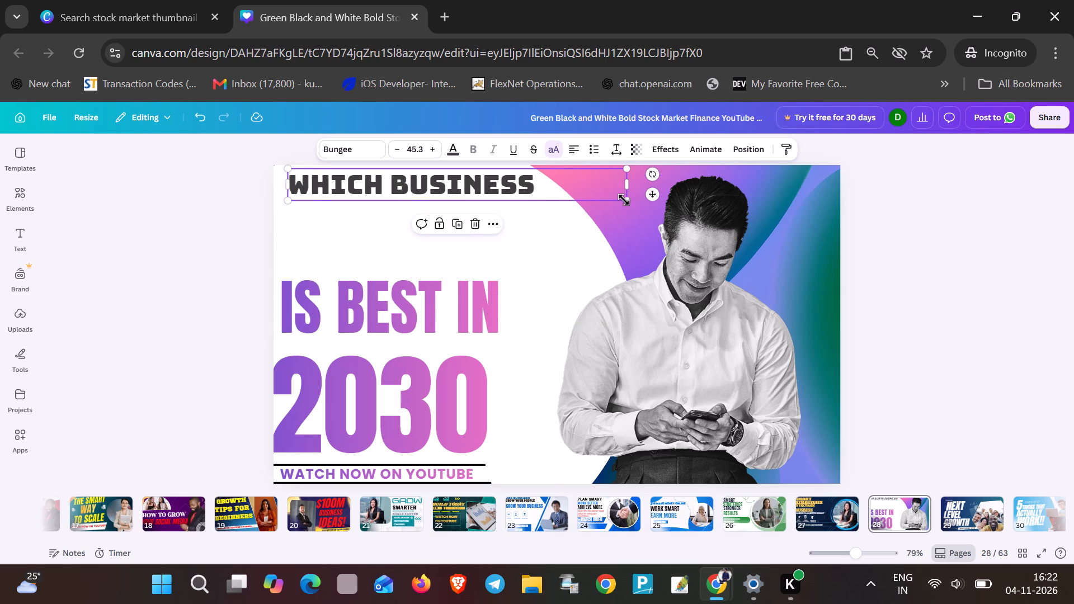
drag(623, 197, 642, 235)
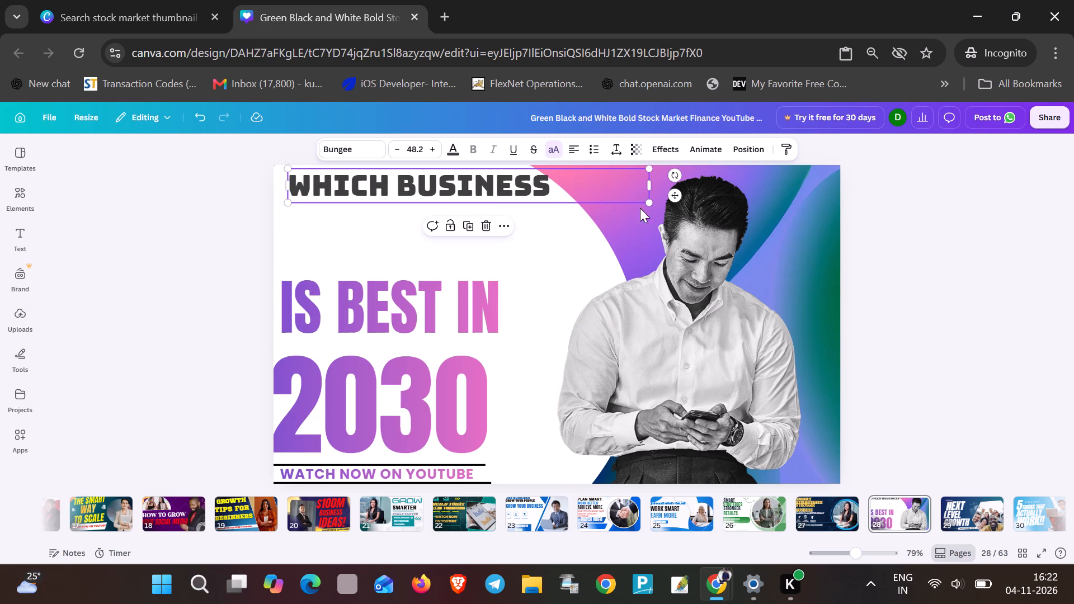
drag(651, 201, 669, 230)
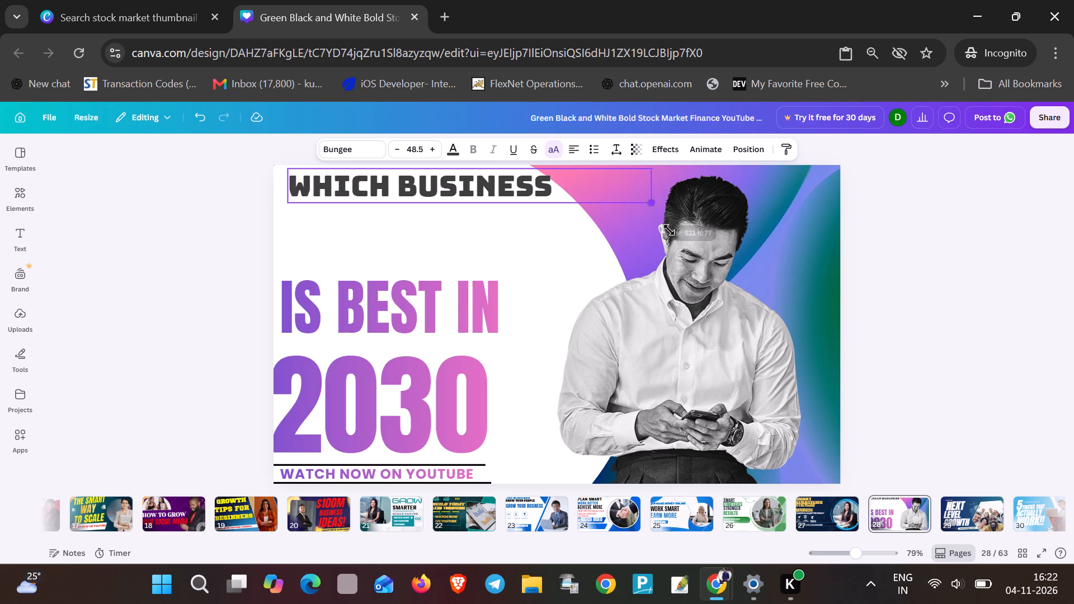
drag(669, 230, 699, 274)
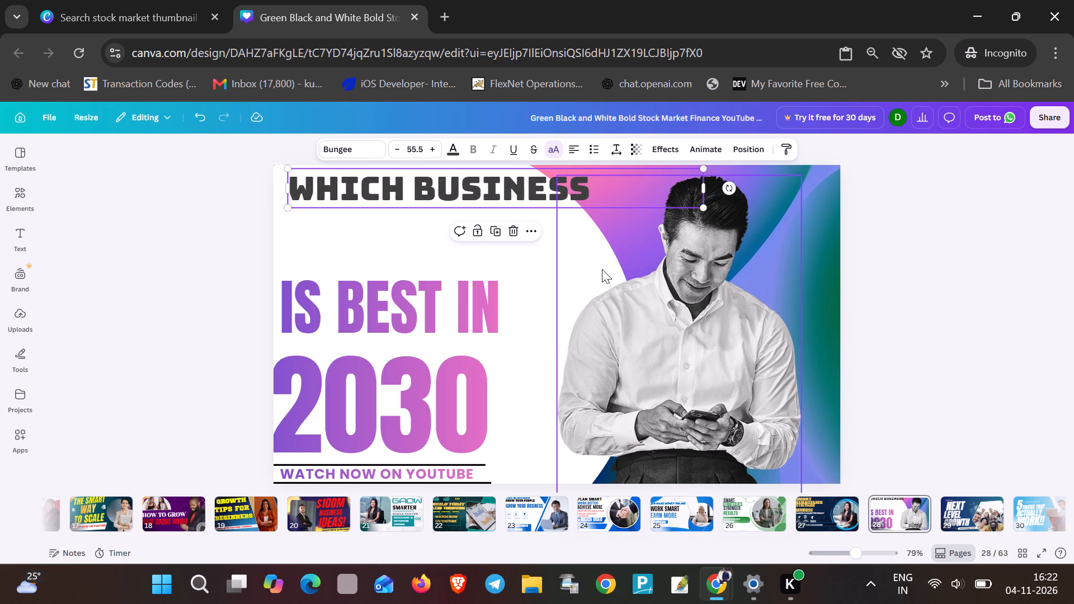
click(602, 269)
Move the WHICH BUSINESS text down to sit just above IS BEST IN, against the page's left edge.
drag(538, 181, 515, 221)
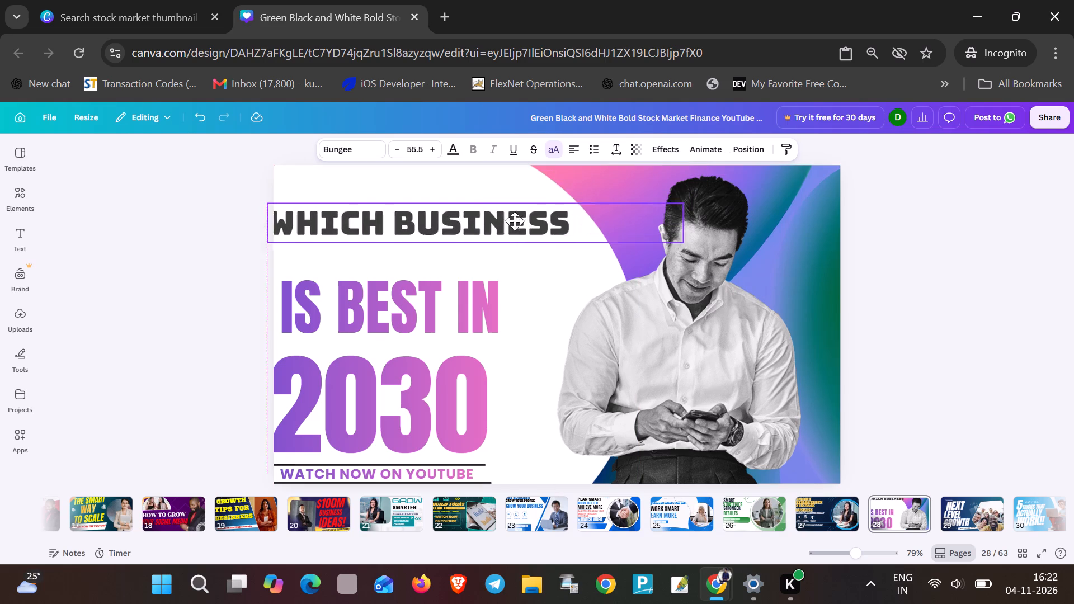
drag(515, 221, 524, 227)
Change the colour of the whole WHICH BUSINESS text to bright red.
double_click(525, 228)
click(535, 239)
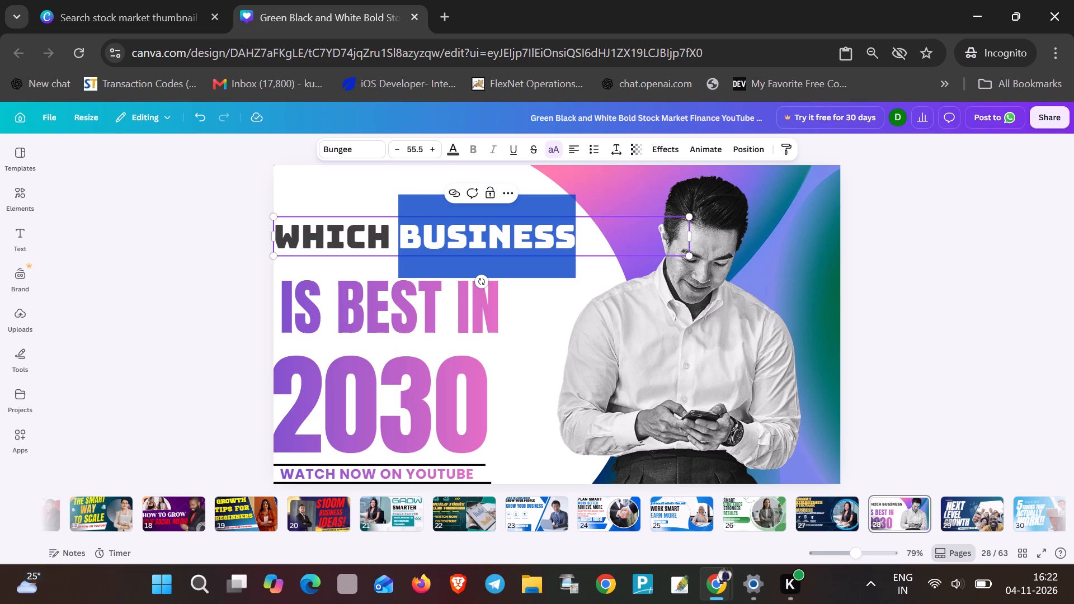
click(593, 238)
drag(592, 236, 337, 230)
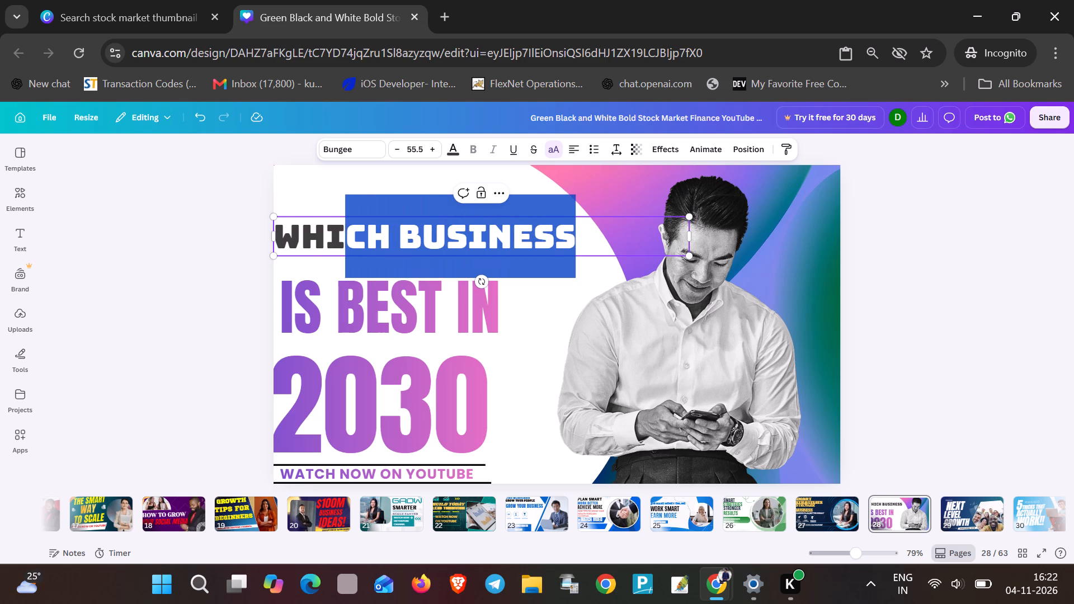
drag(337, 230, 280, 234)
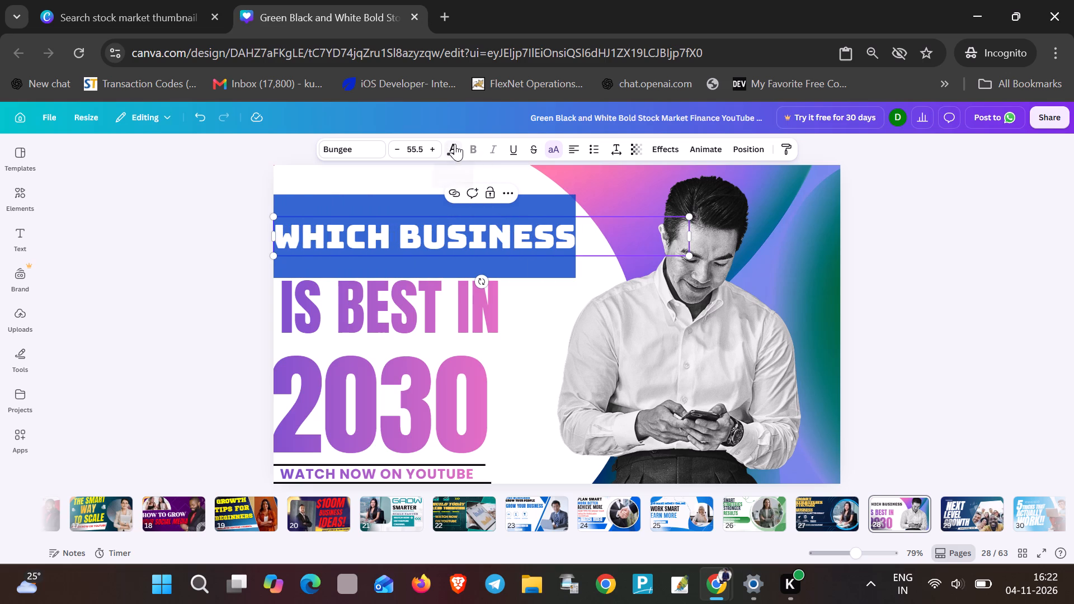
click(455, 144)
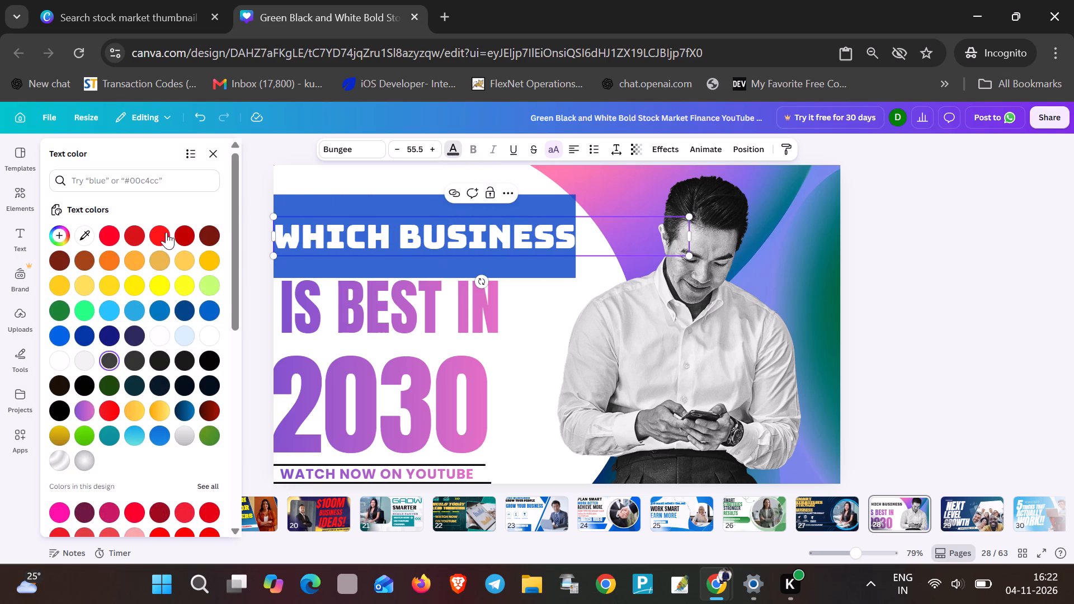
click(165, 232)
Change the colour of the whole IS BEST IN text to the dark red gradient.
click(410, 295)
click(413, 294)
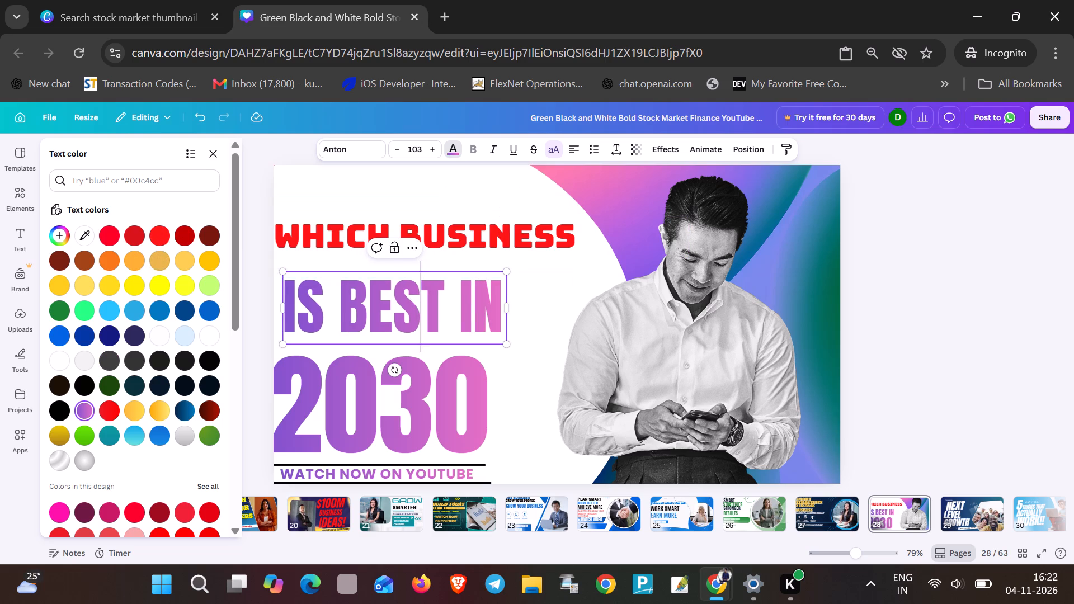
drag(290, 301, 292, 299)
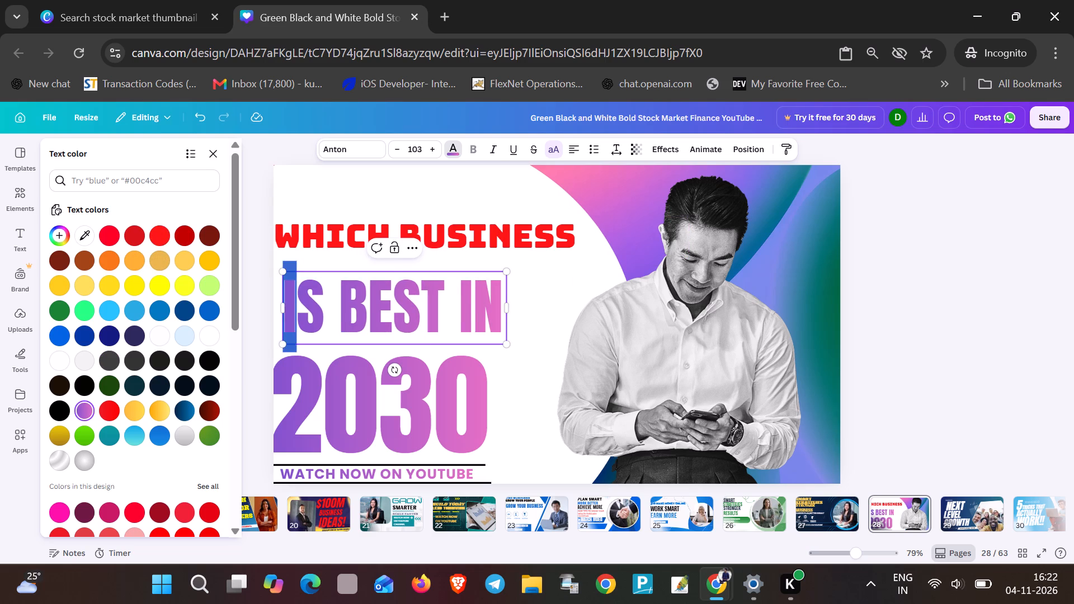
drag(292, 299, 481, 299)
click(482, 299)
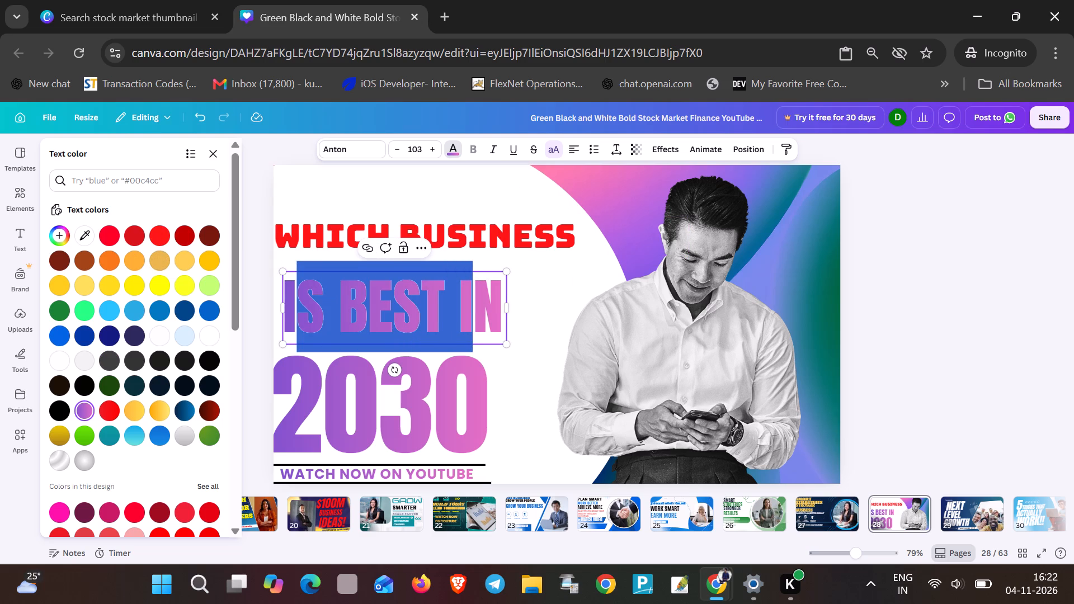
click(498, 306)
drag(497, 306, 291, 305)
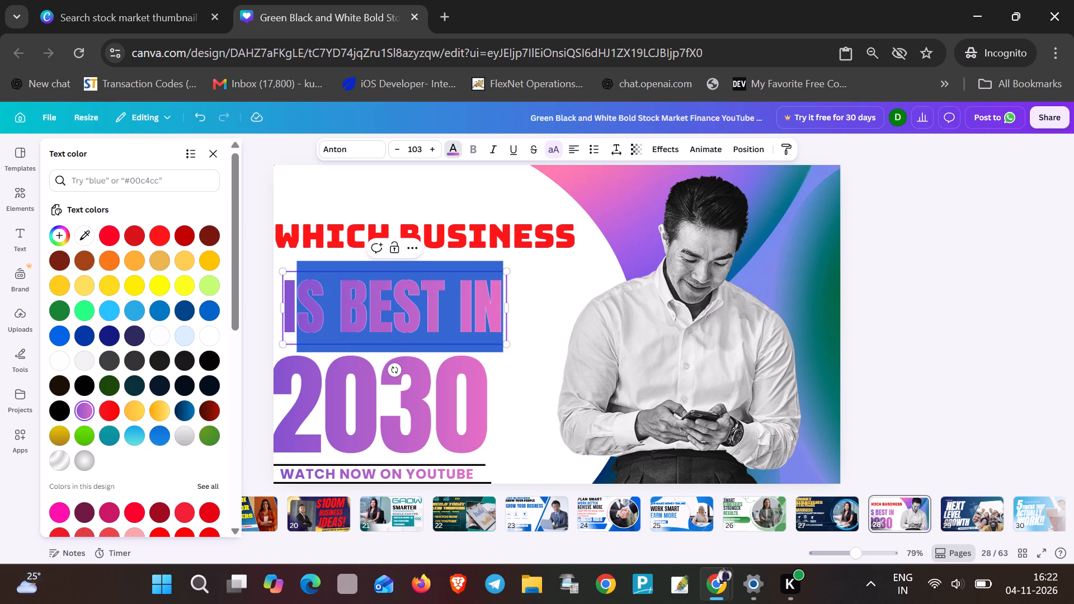
drag(291, 305, 284, 305)
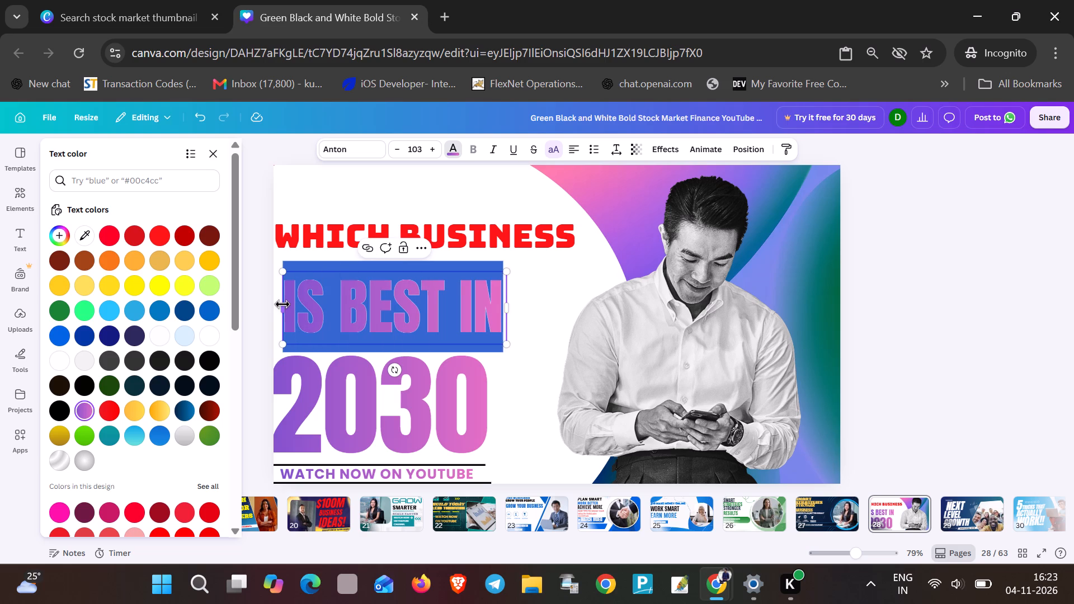
click(215, 410)
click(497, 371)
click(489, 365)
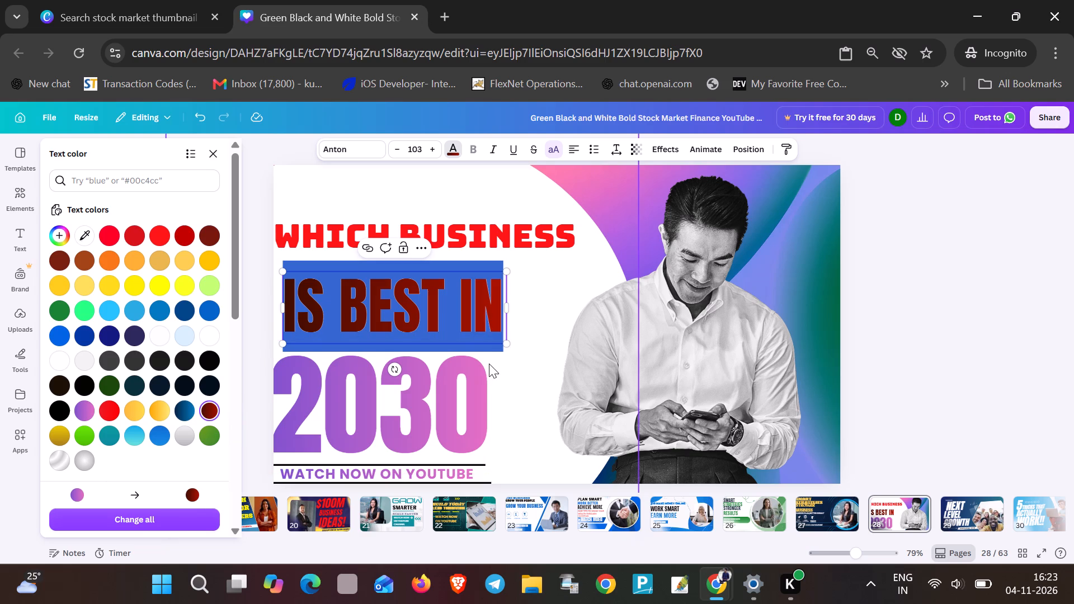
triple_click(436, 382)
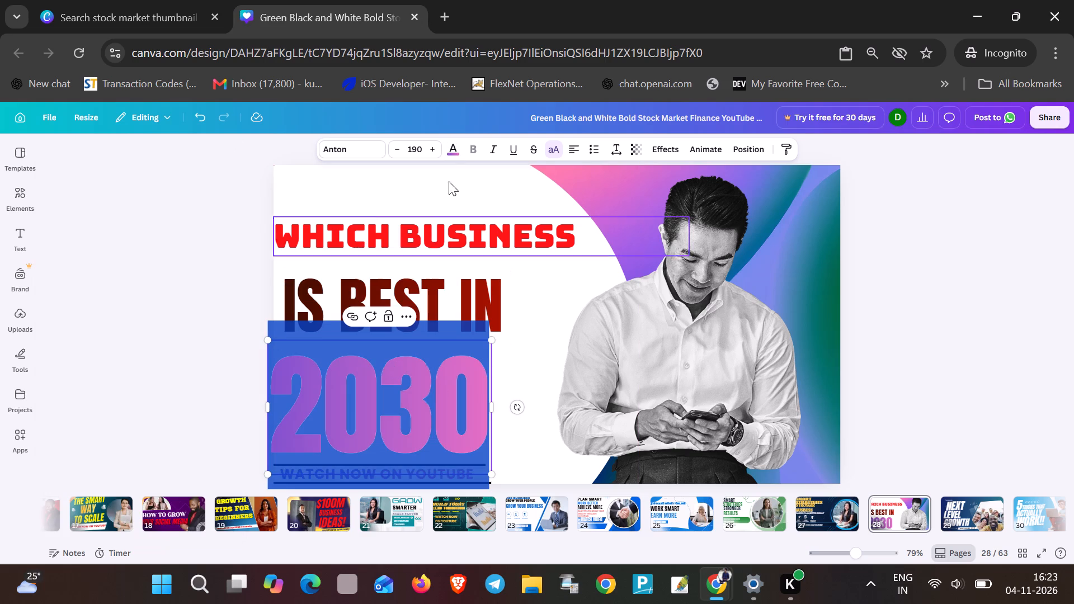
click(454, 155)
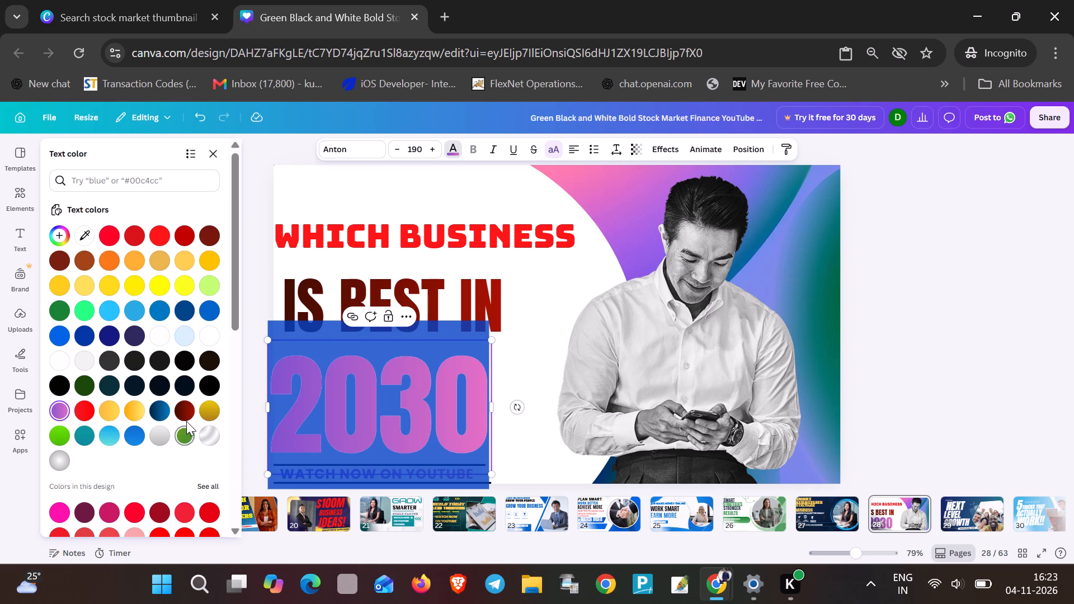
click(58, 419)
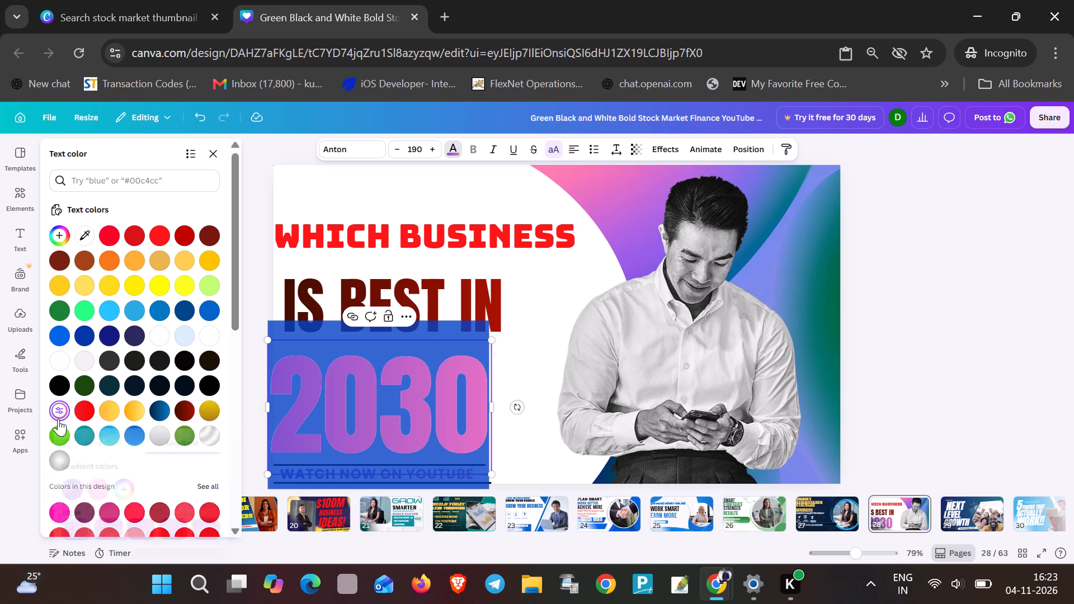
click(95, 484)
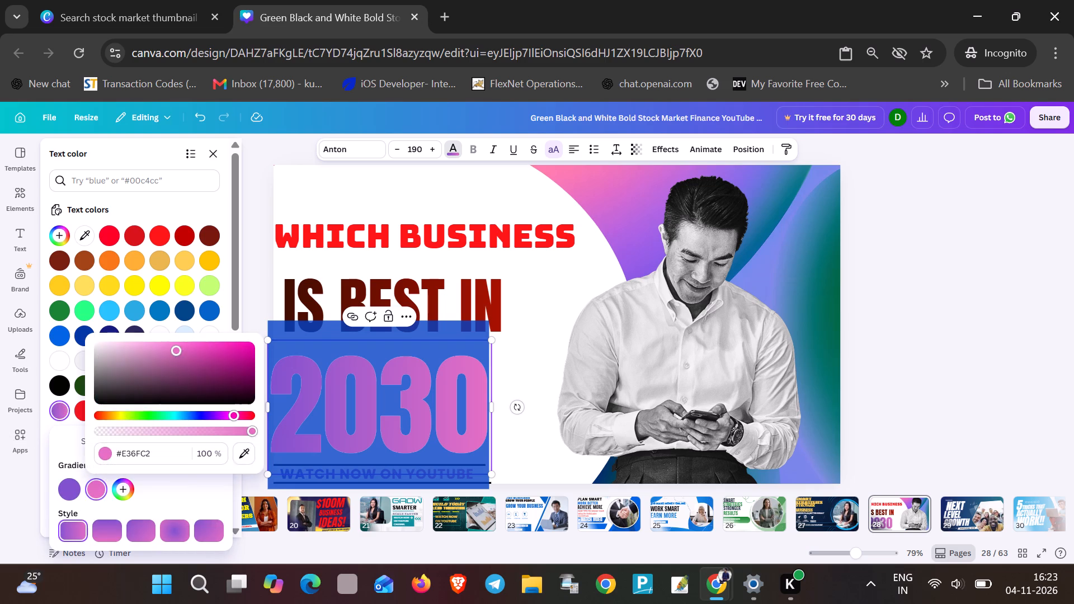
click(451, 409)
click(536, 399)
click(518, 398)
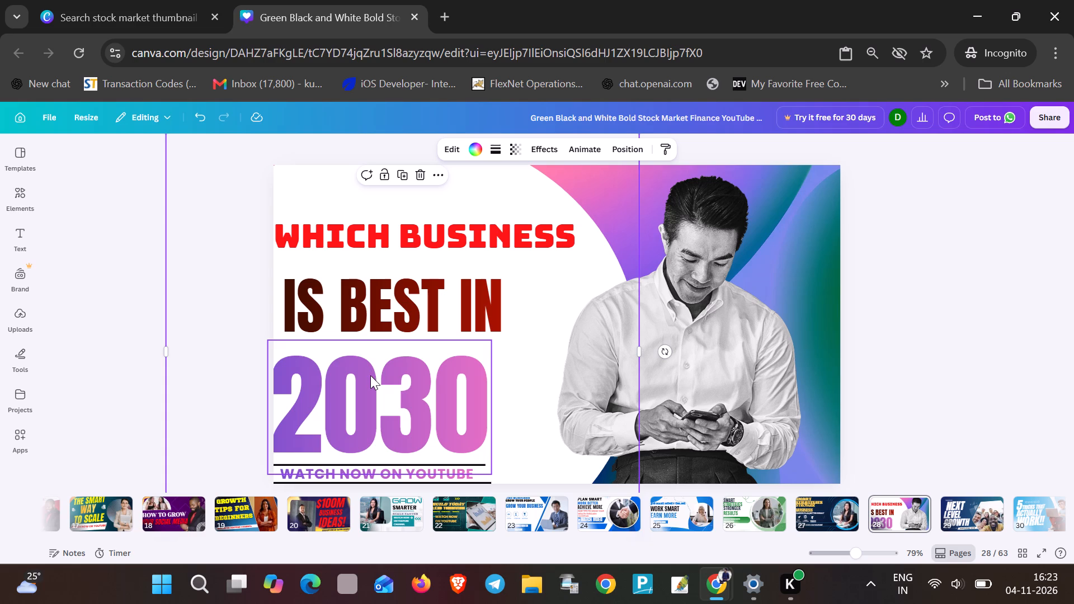
Move the 2030 text slightly right so it sits inside the page's left edge, beneath IS BEST IN.
drag(370, 377, 394, 375)
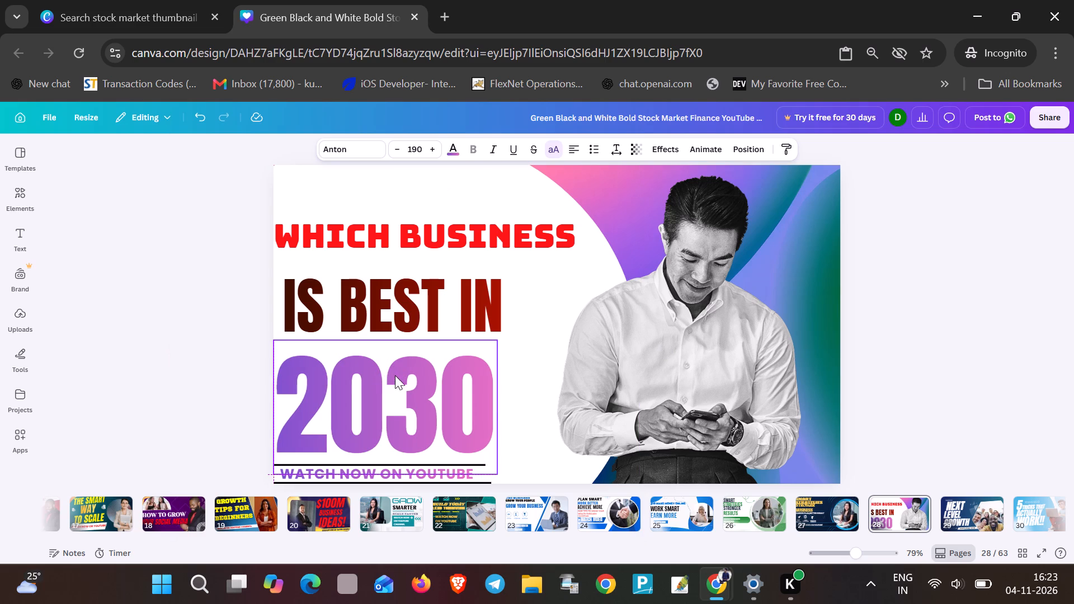
Change the colour of the whole WATCH NOW ON YOUTUBE text to the crimson red used in this design.
triple_click(388, 476)
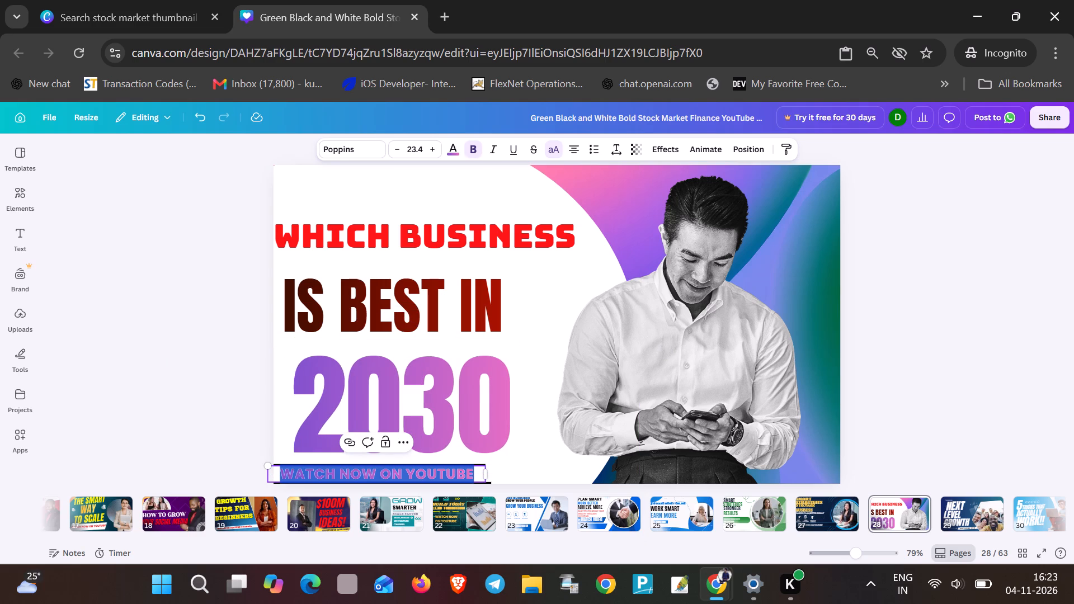
click(454, 148)
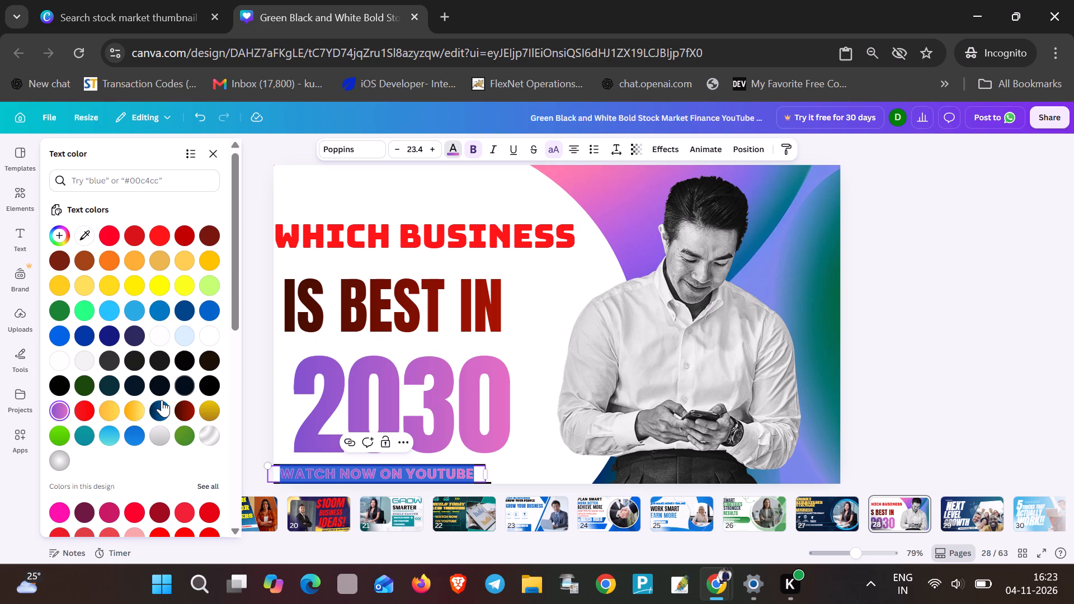
click(178, 515)
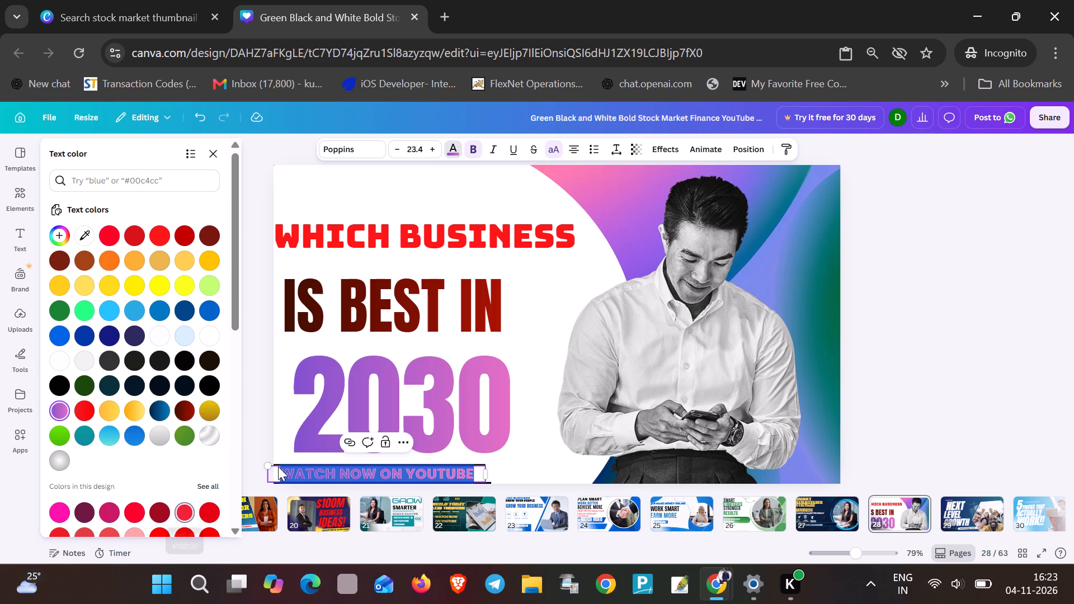
click(526, 426)
click(527, 426)
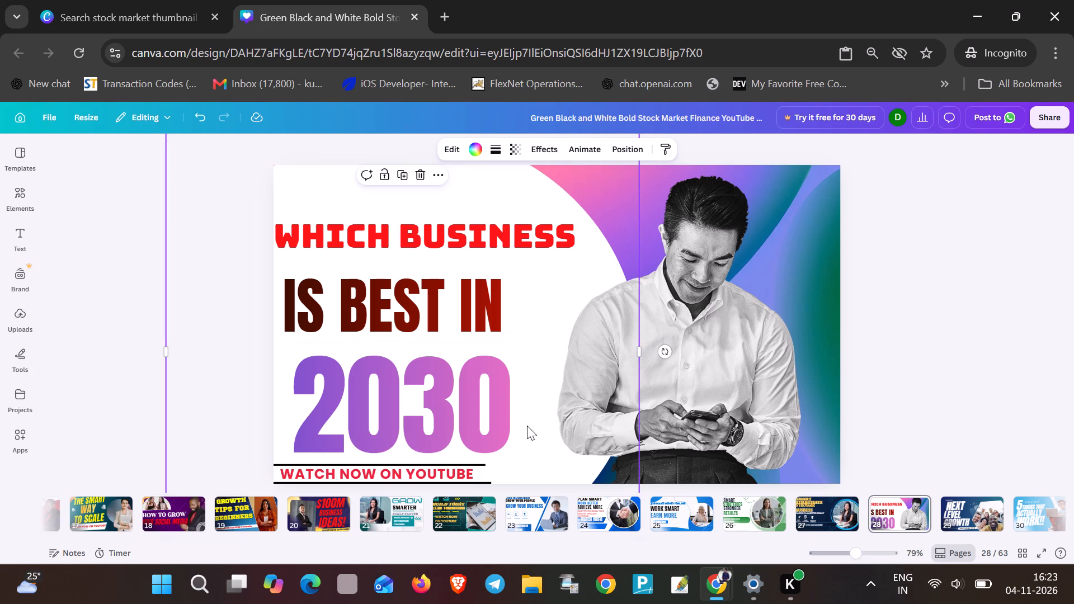
Shift the WHICH BUSINESS text slightly up and left and reduce its font size to about 53.8.
click(322, 236)
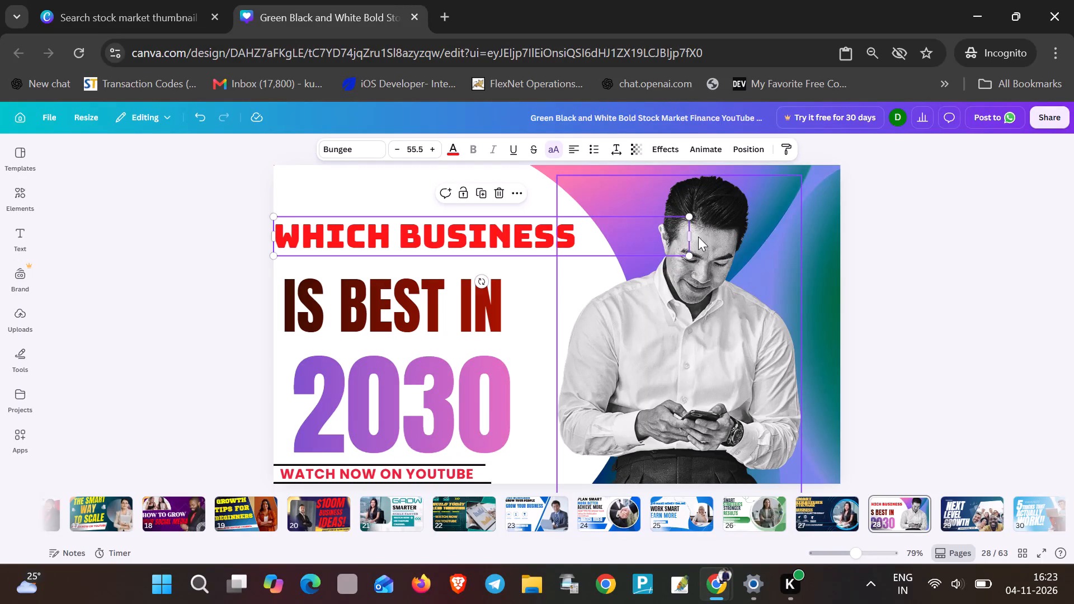
drag(442, 237, 427, 229)
drag(674, 205, 662, 206)
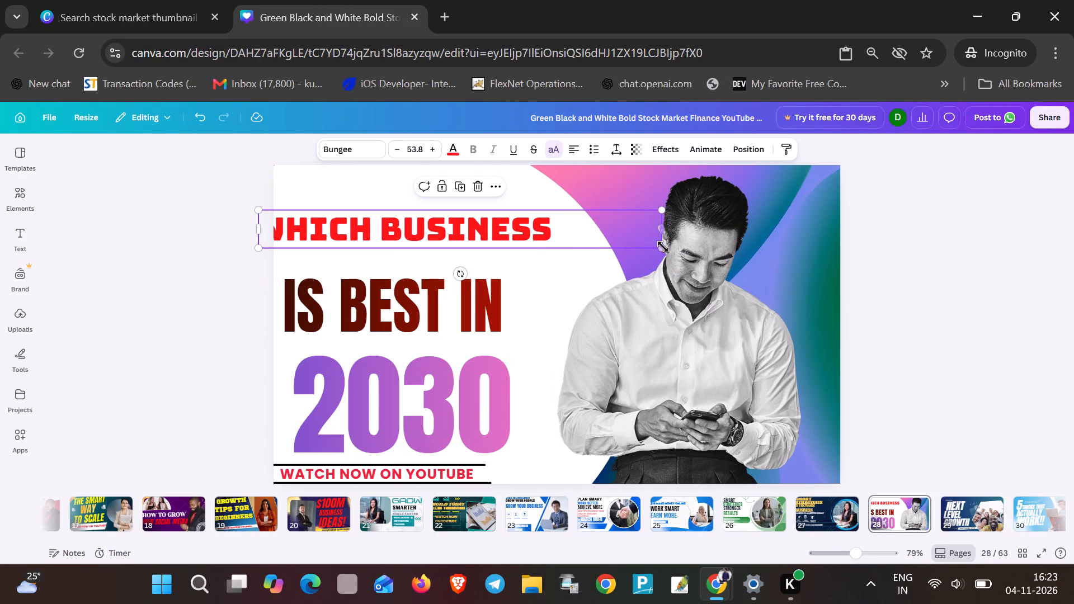
click(501, 185)
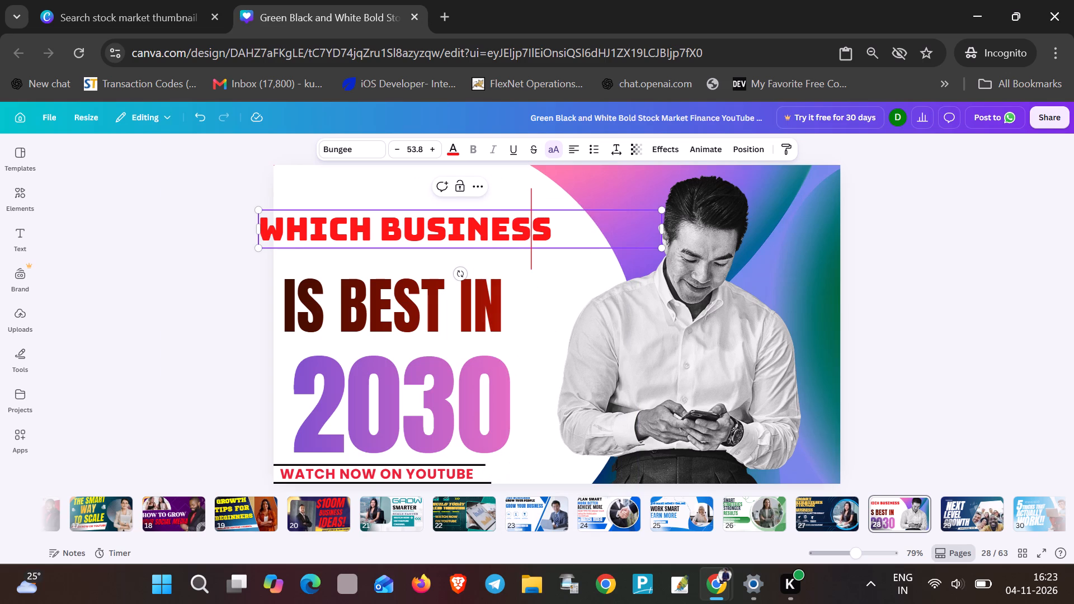
click(574, 270)
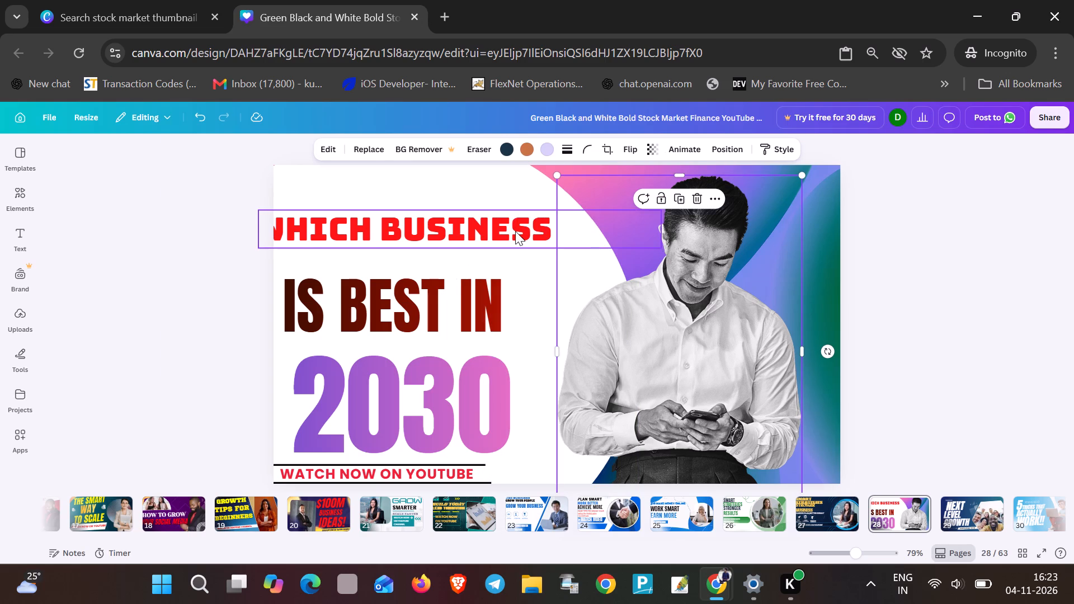
Move the WHICH BUSINESS text up near the page's top, starting just inside the left edge, leaving a gap above IS BEST IN.
drag(515, 231, 532, 227)
right_drag(515, 230, 532, 227)
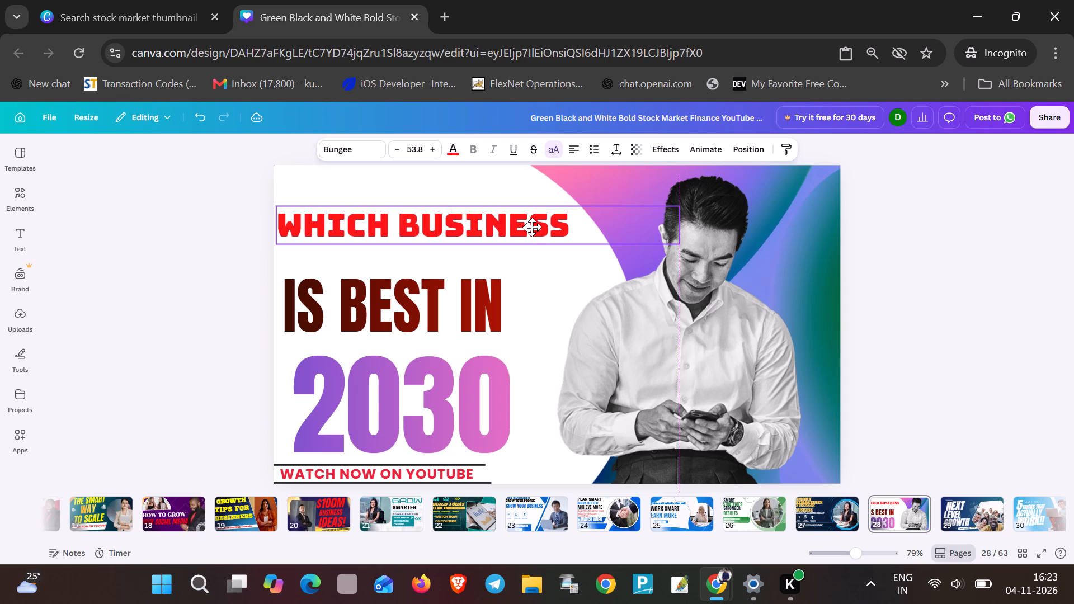
right_drag(532, 227, 540, 243)
drag(532, 227, 540, 243)
right_click(540, 243)
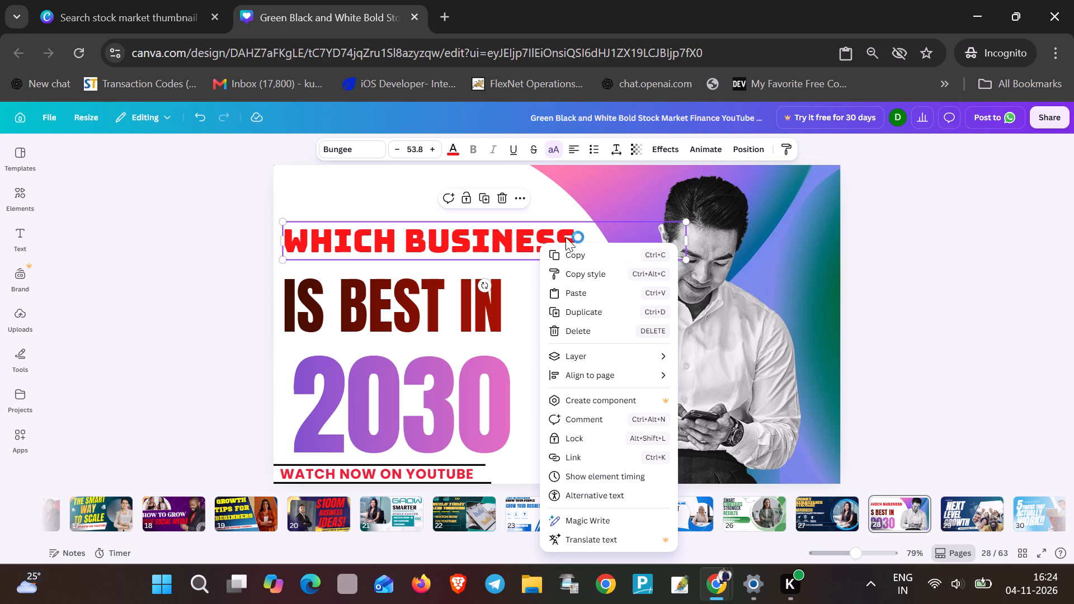
click(375, 292)
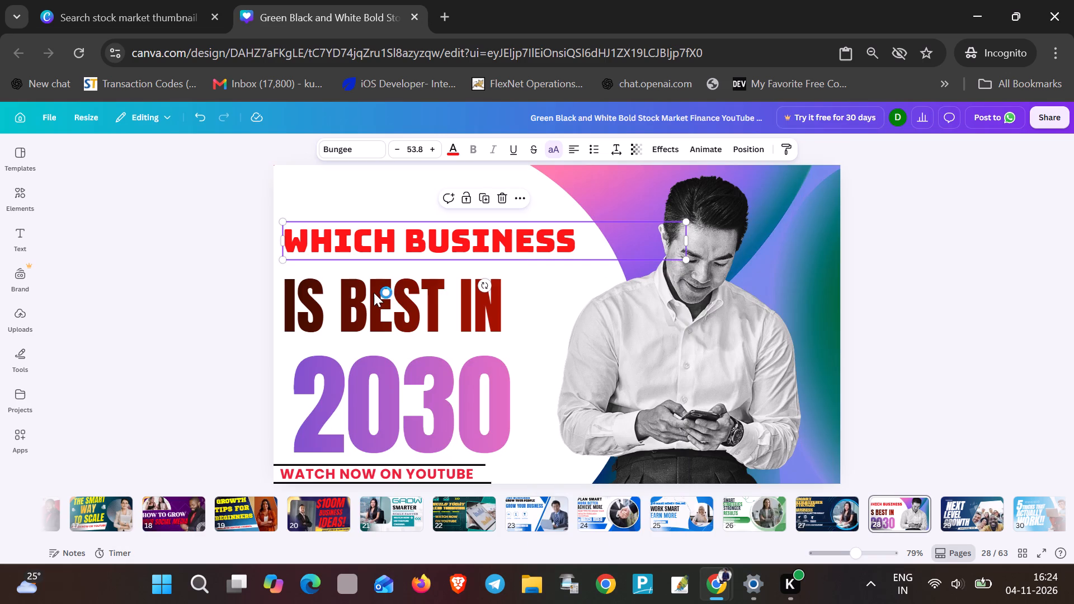
scroll(416, 289, down, 1)
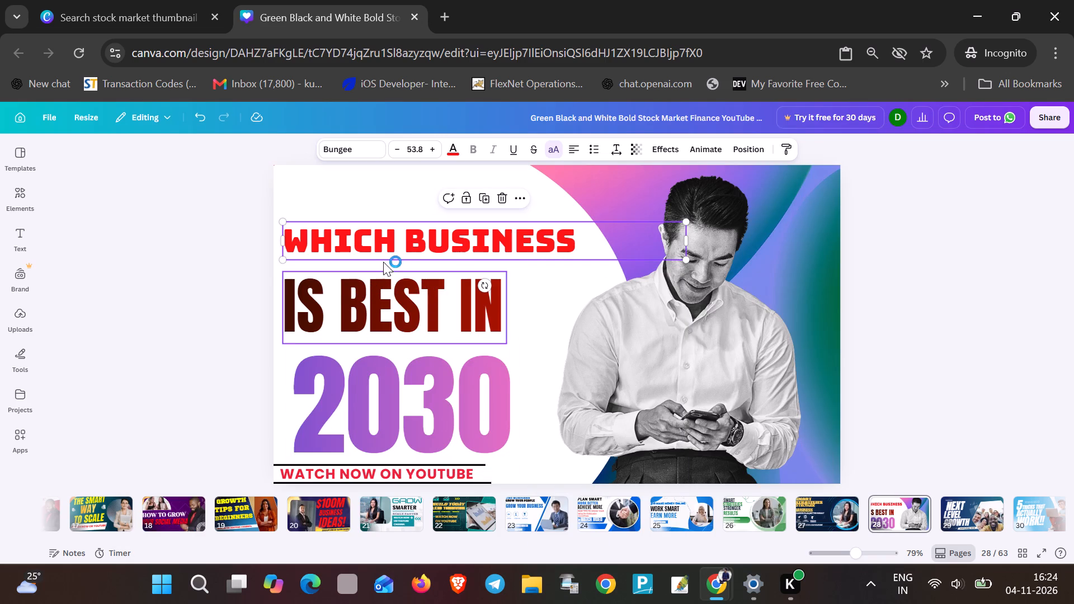
drag(379, 242, 374, 207)
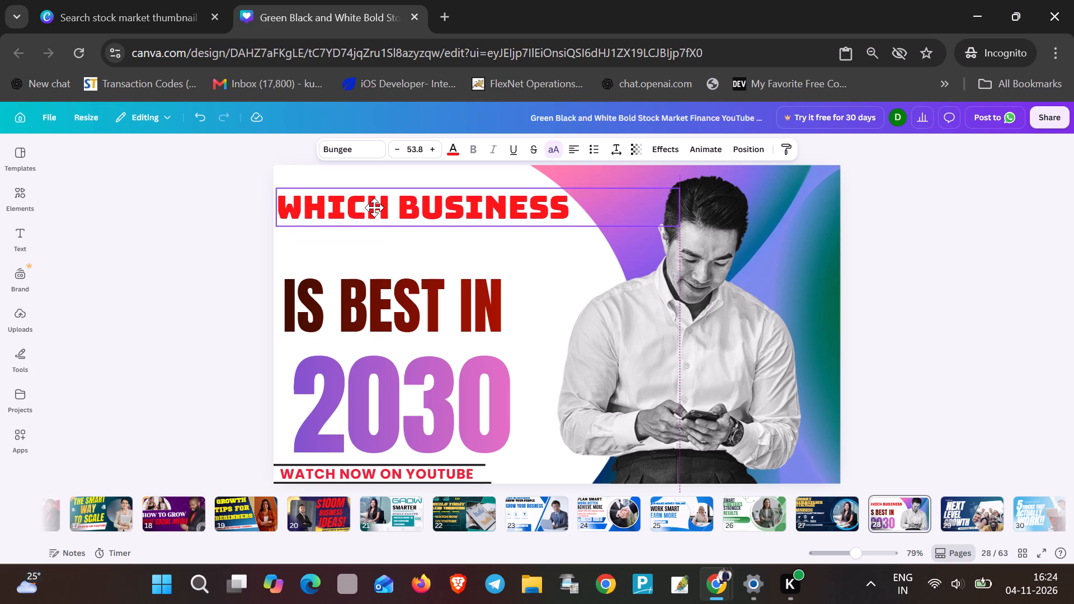
drag(374, 207, 375, 210)
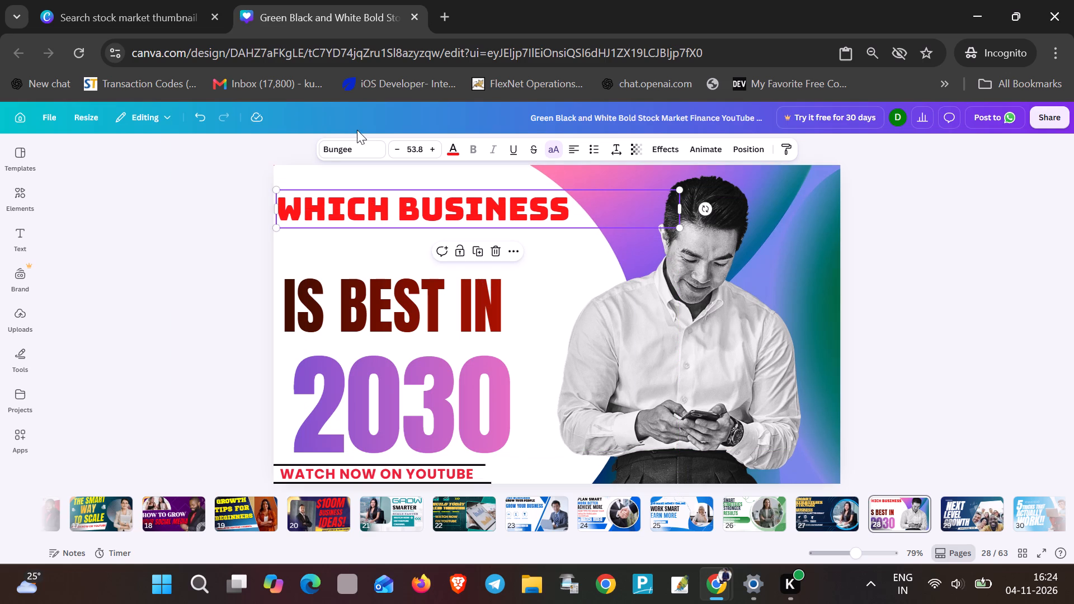
Change the WHICH BUSINESS font, trying Bungee Shade before settling on Cayento Semi Wide.
click(356, 152)
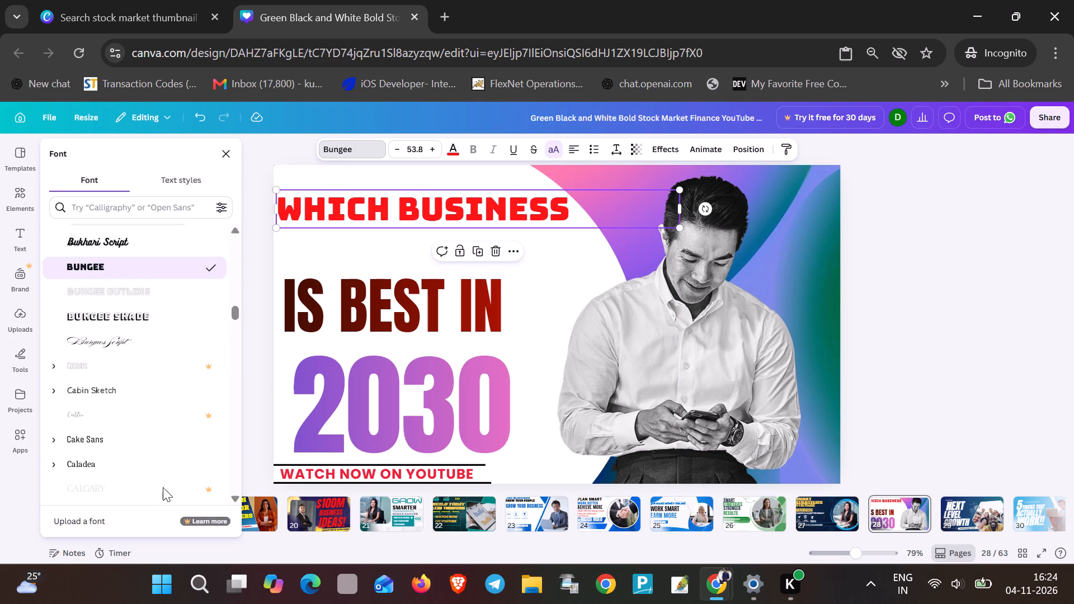
scroll(102, 298, down, 2)
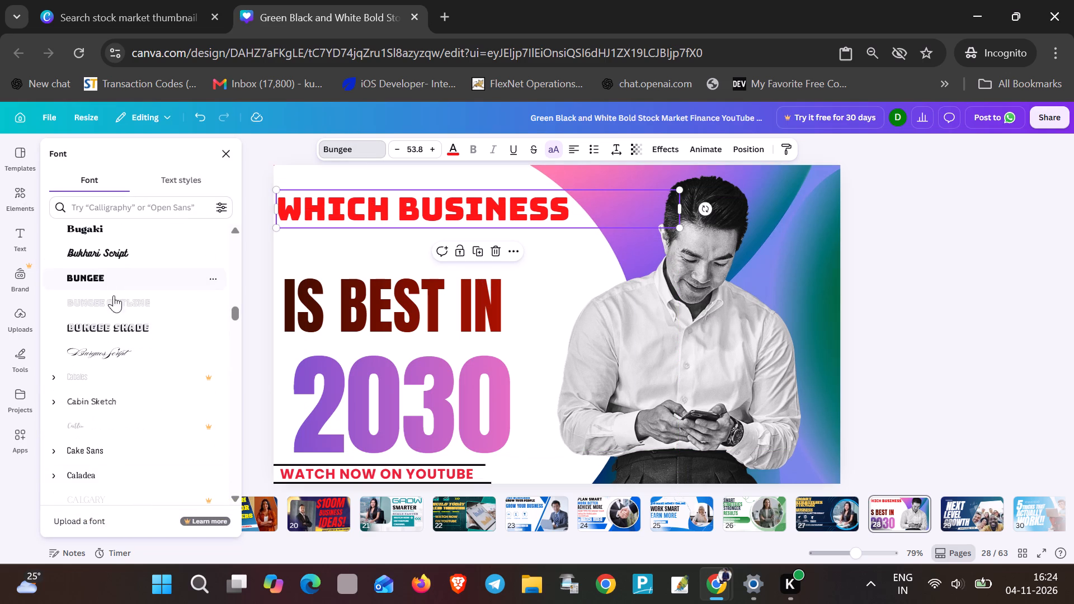
click(118, 332)
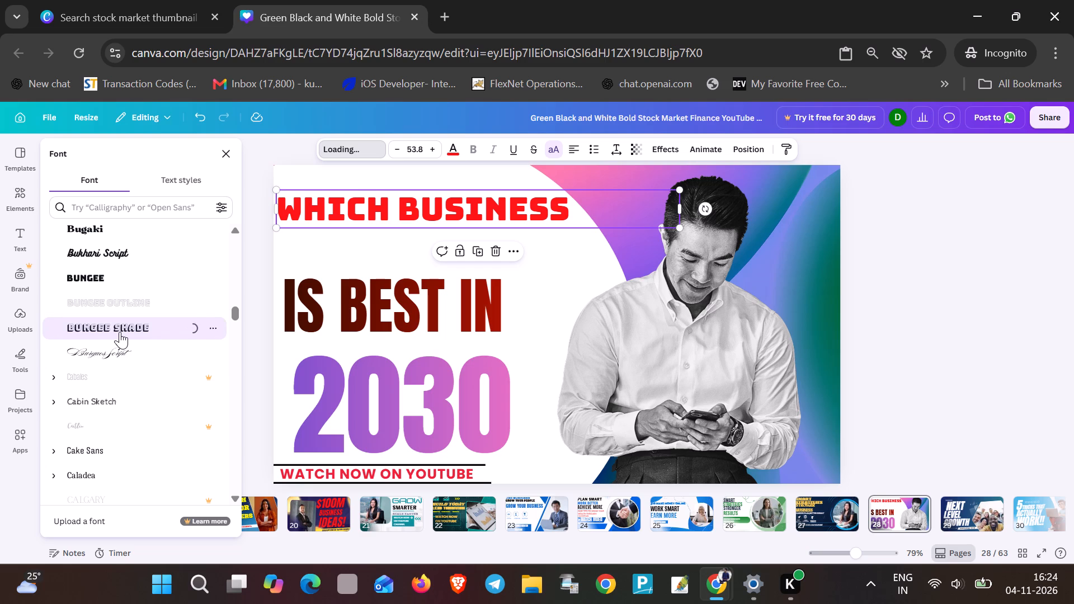
scroll(119, 332, down, 5)
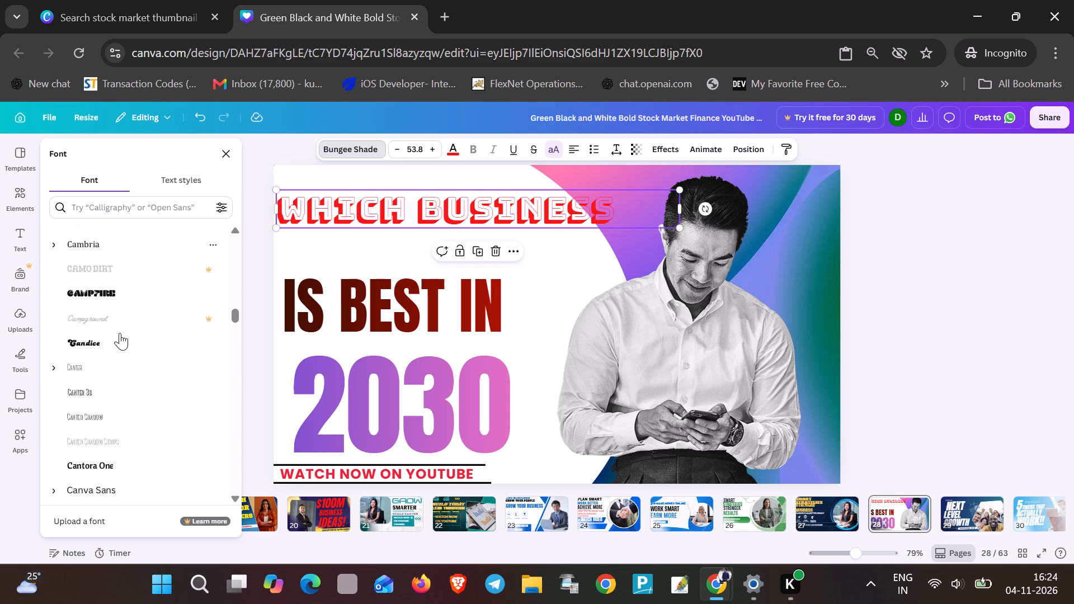
scroll(115, 343, down, 6)
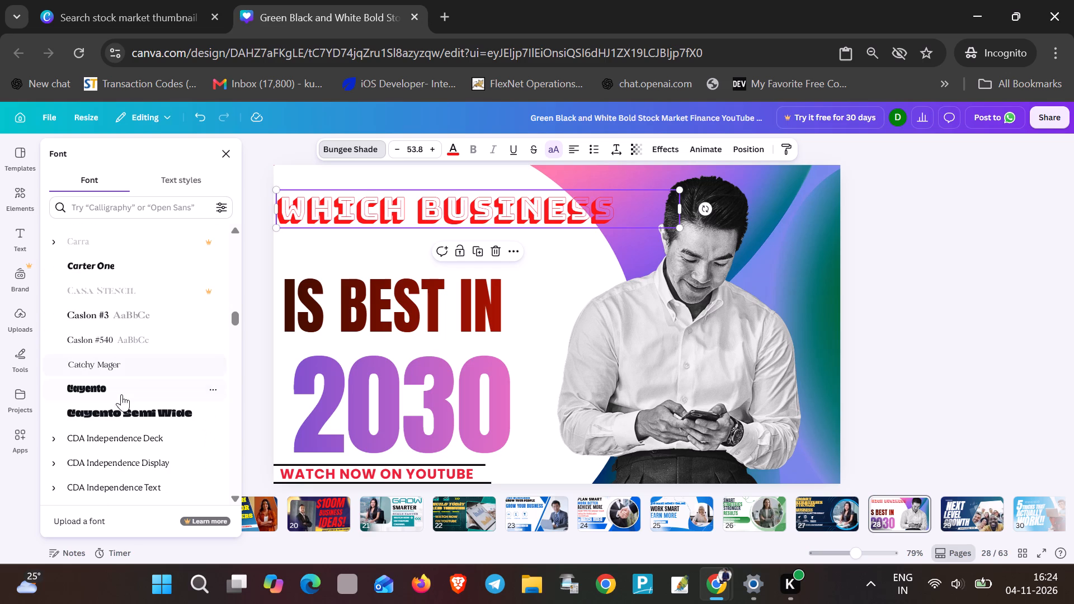
click(117, 414)
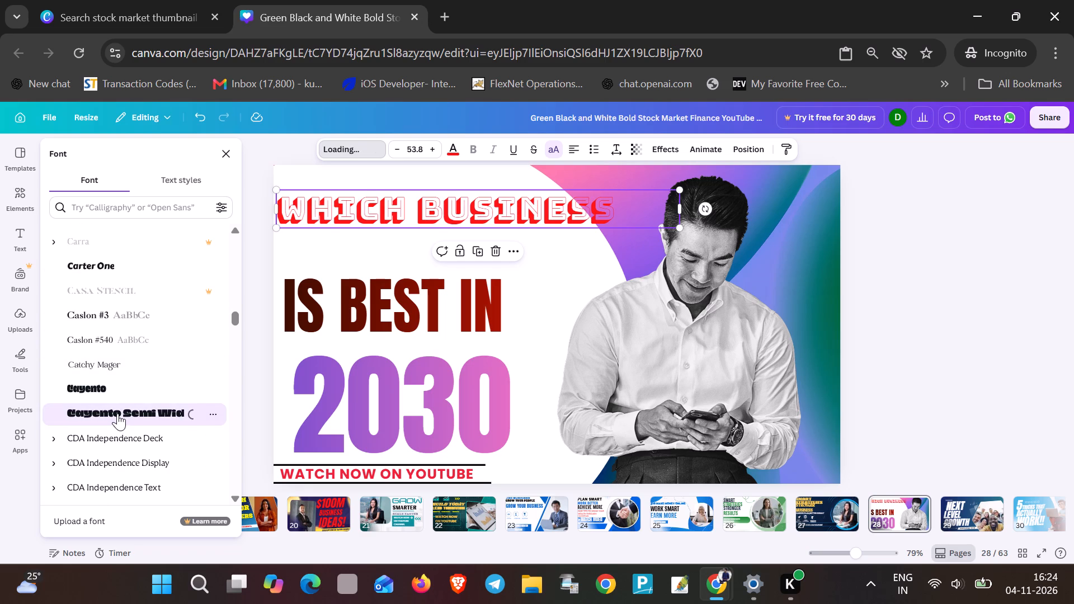
Shrink the WHICH BUSINESS text to a font size of about 38.6 so it clears the man's photo.
click(577, 214)
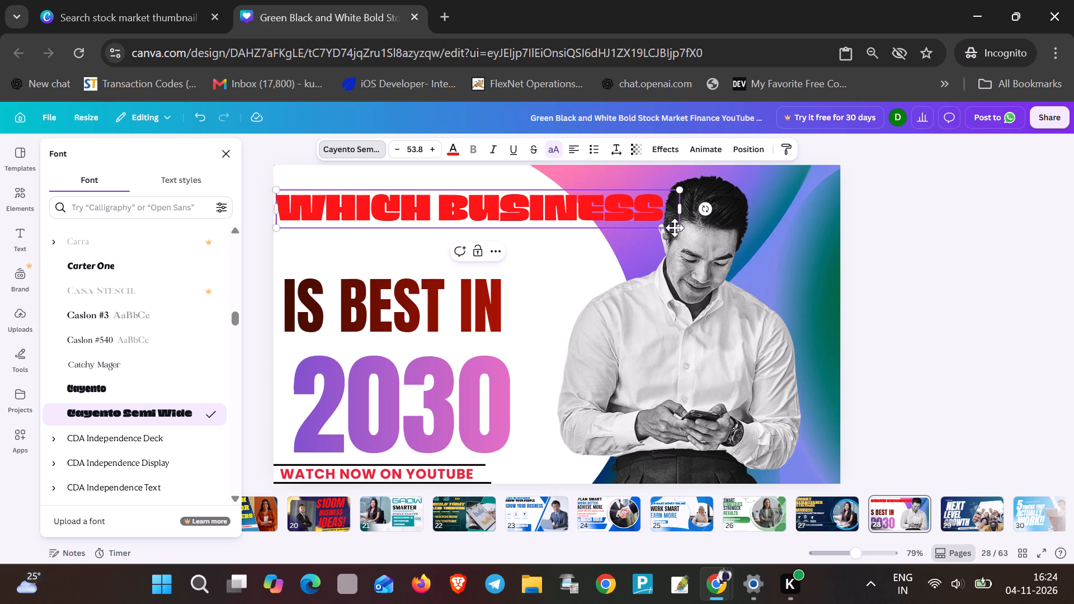
drag(682, 228, 572, 215)
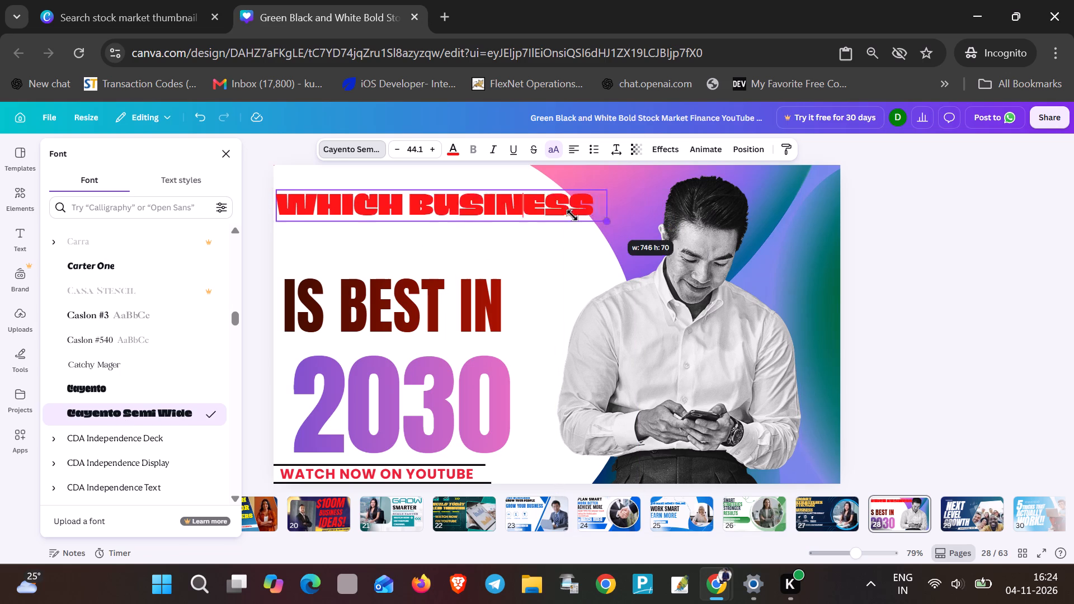
drag(572, 215, 571, 239)
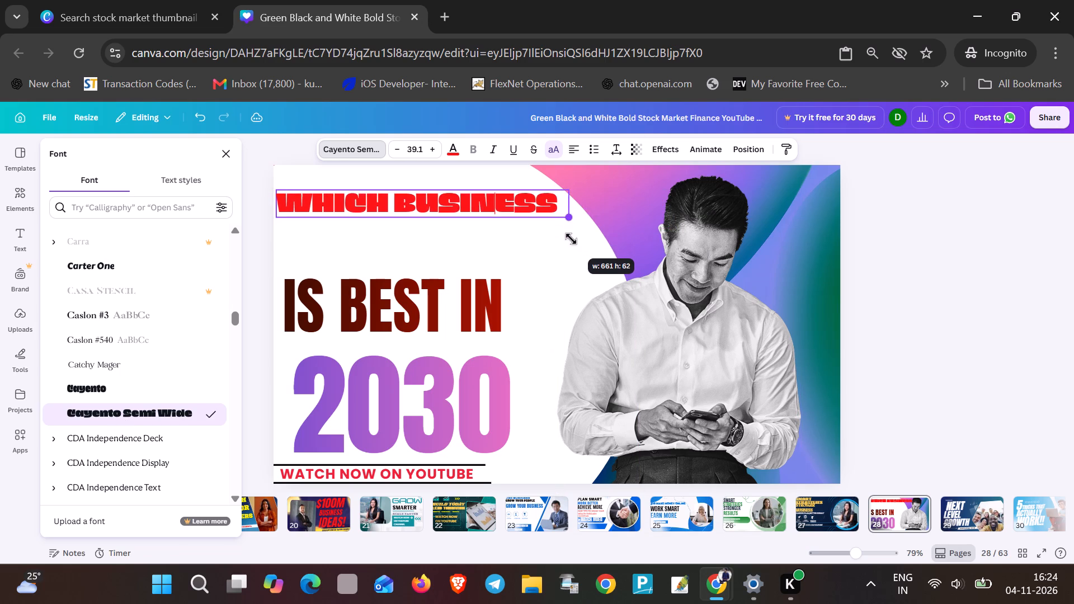
drag(571, 239, 574, 247)
drag(572, 220, 563, 227)
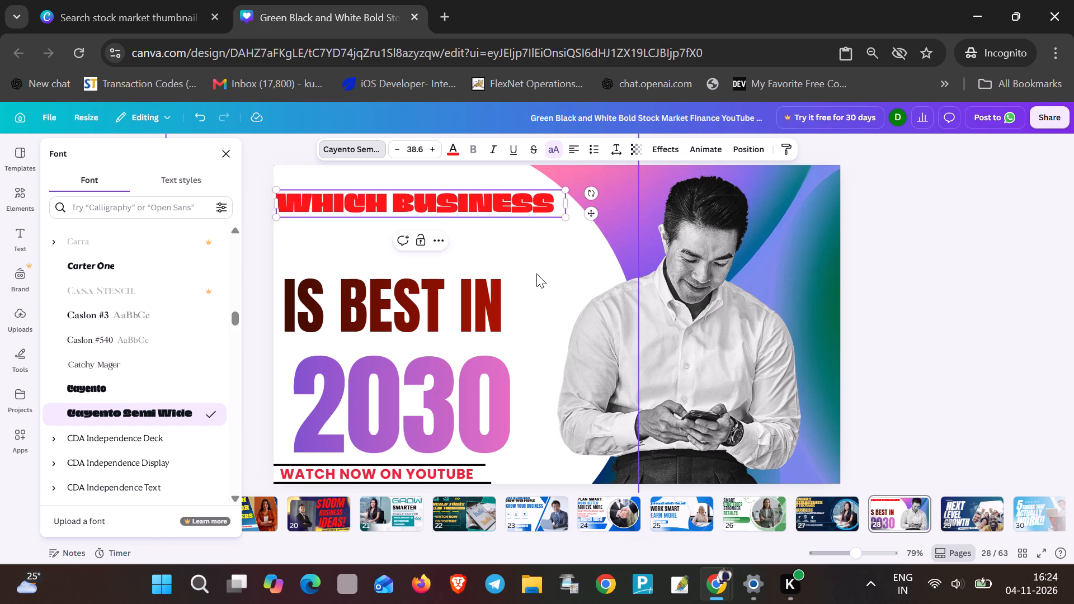
Move the large white circle behind the heading text slightly right and up, toward the man's photo.
drag(536, 273, 585, 258)
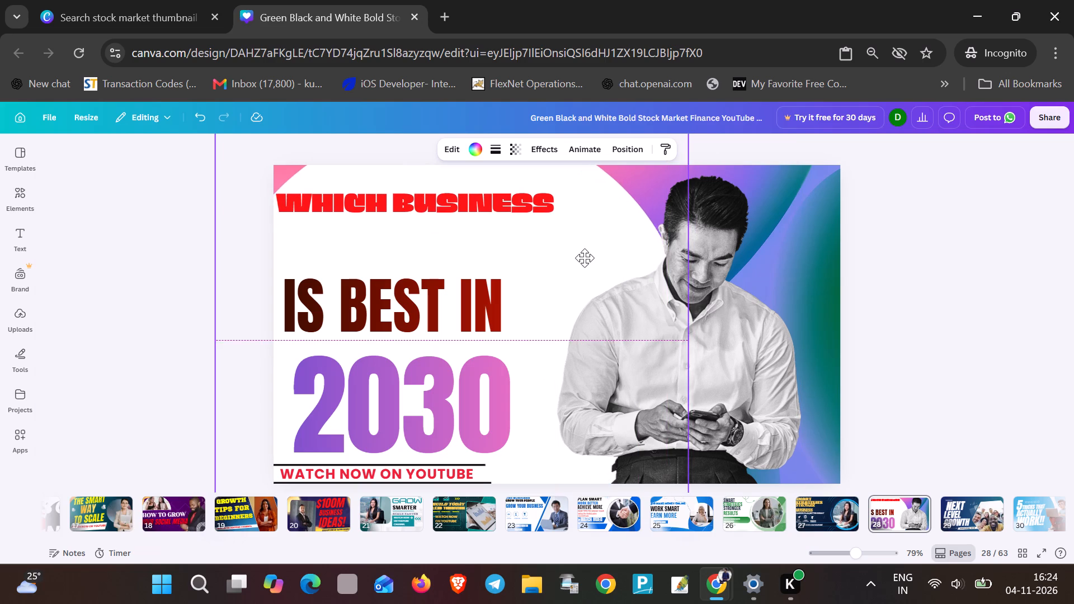
drag(585, 258, 595, 239)
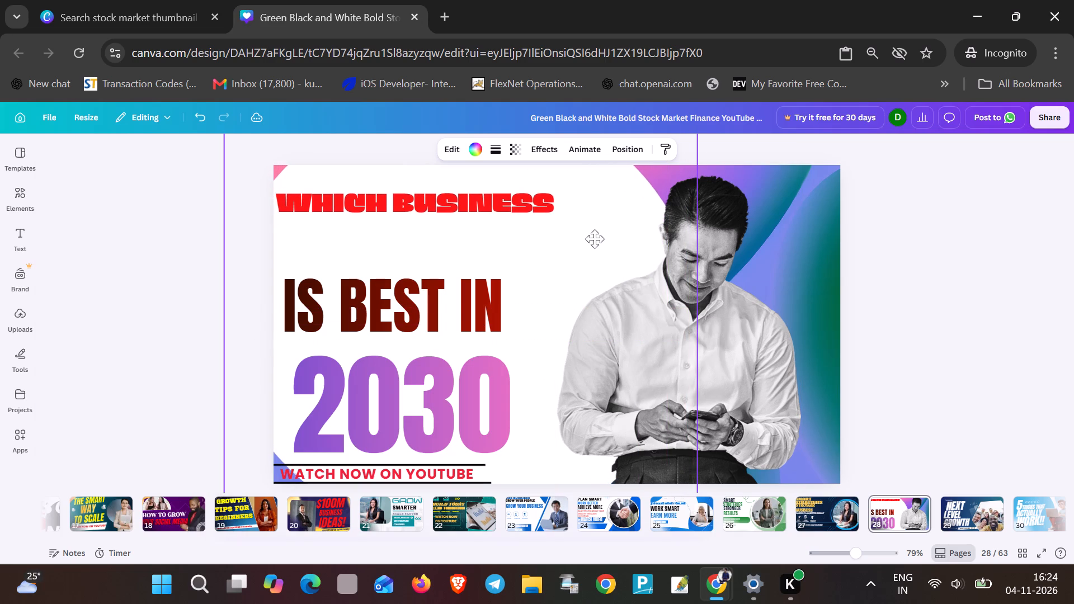
drag(595, 239, 585, 255)
Enlarge the WHICH BUSINESS text to a font size of about 49.6, extending it toward the man's head.
click(430, 196)
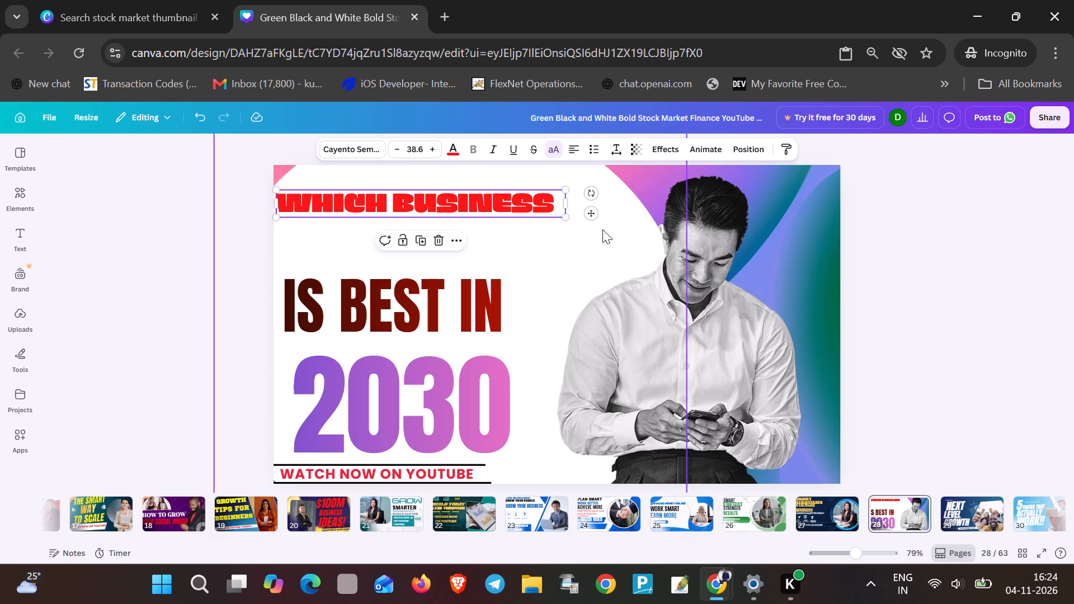
drag(564, 217, 590, 228)
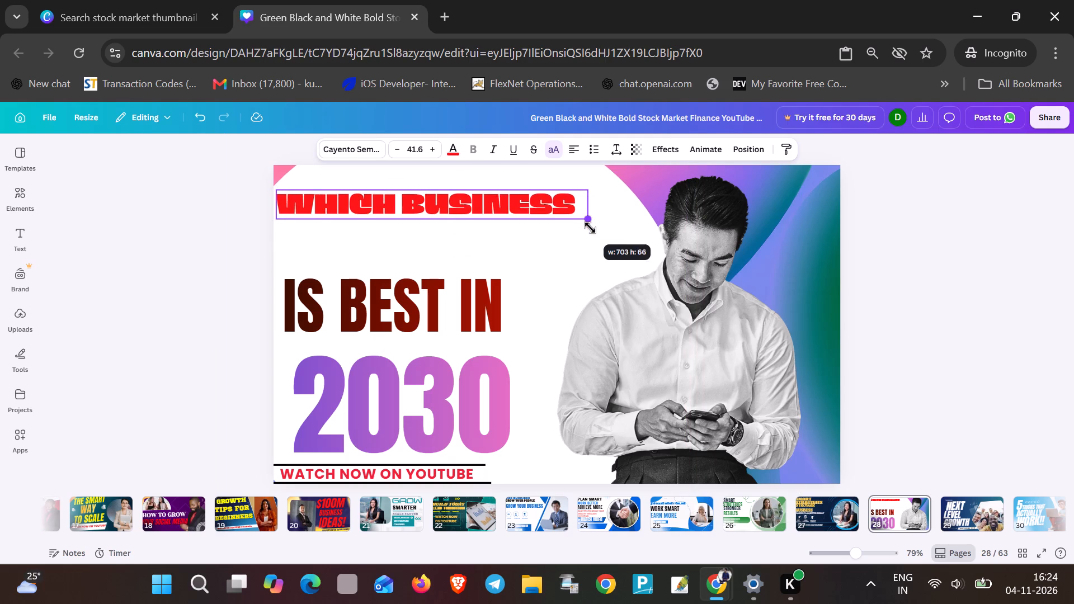
drag(590, 228, 635, 252)
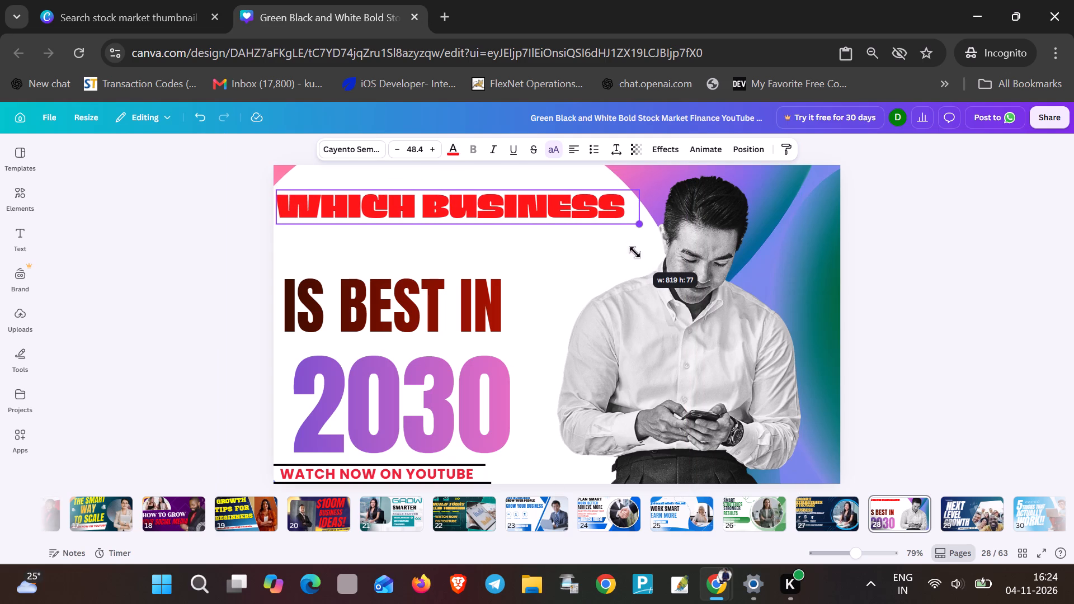
drag(635, 252, 643, 257)
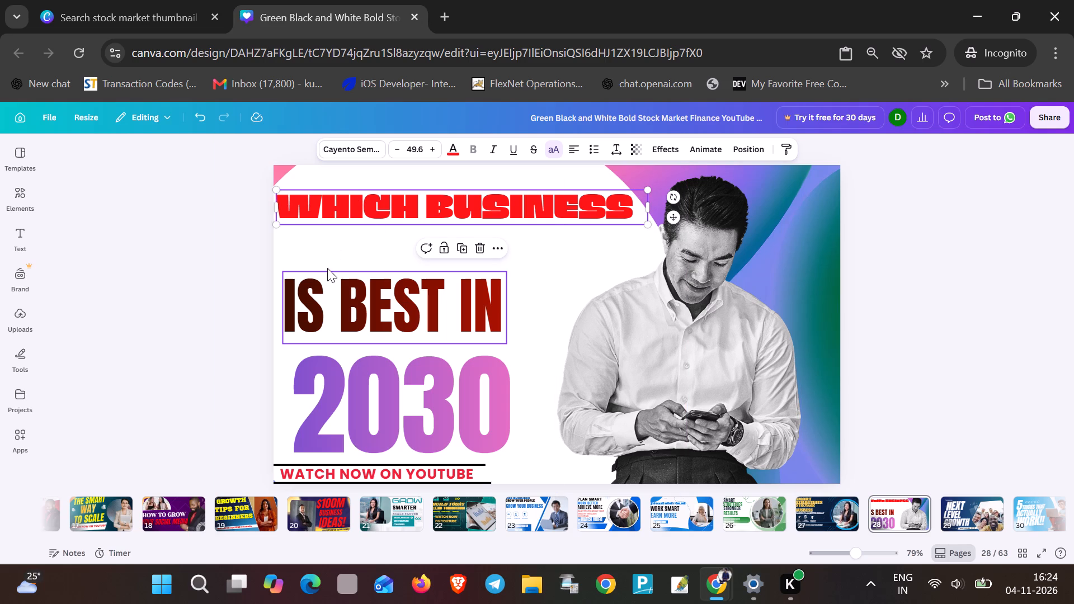
Move the IS BEST IN text up and slightly right, directly beneath WHICH BUSINESS.
drag(327, 307, 337, 276)
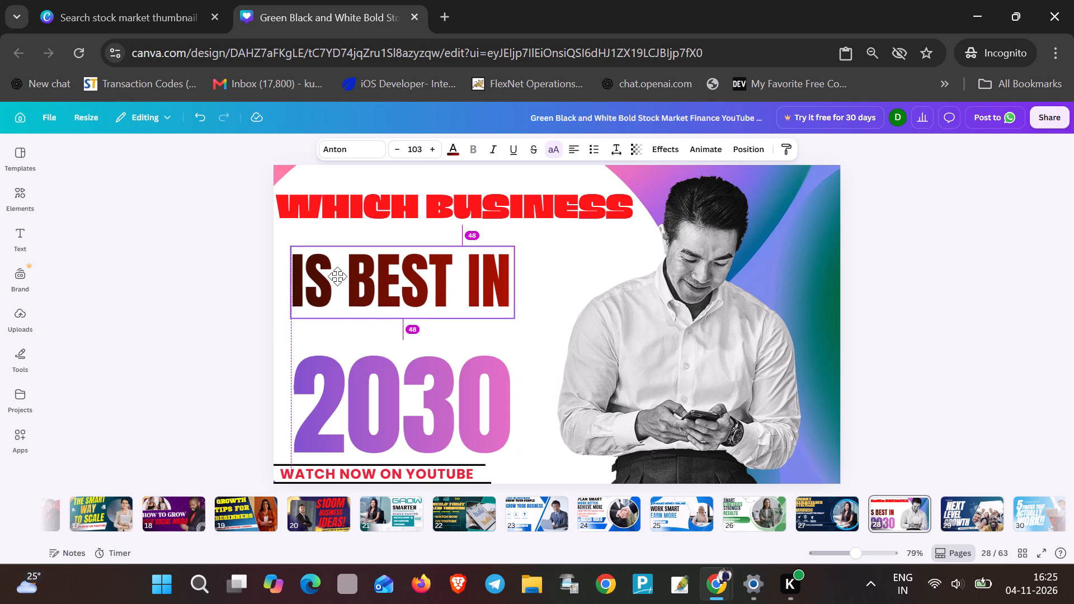
drag(337, 276, 366, 262)
triple_click(385, 267)
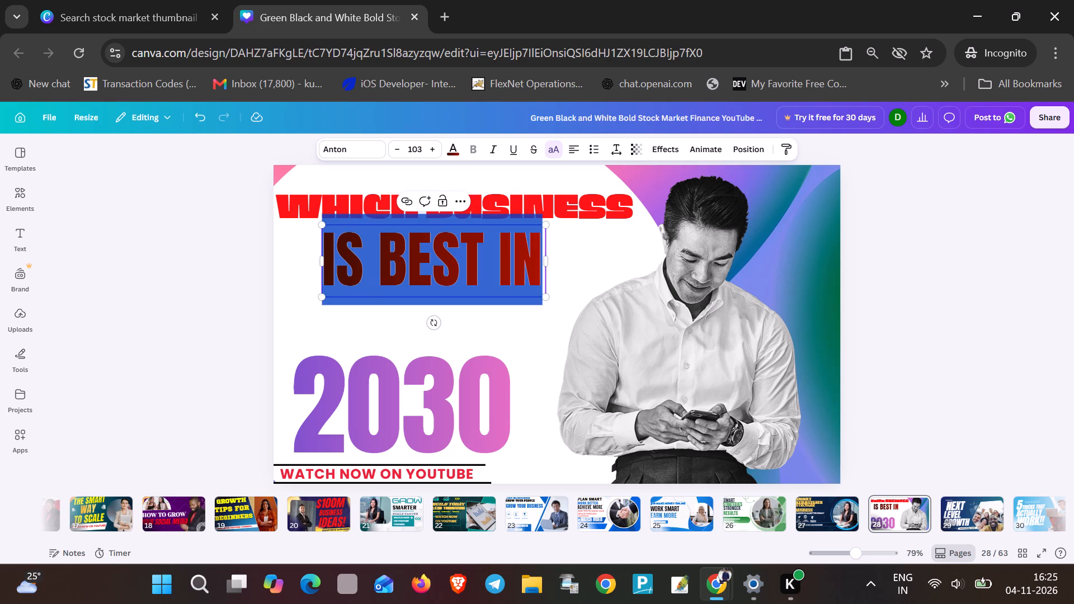
click(391, 269)
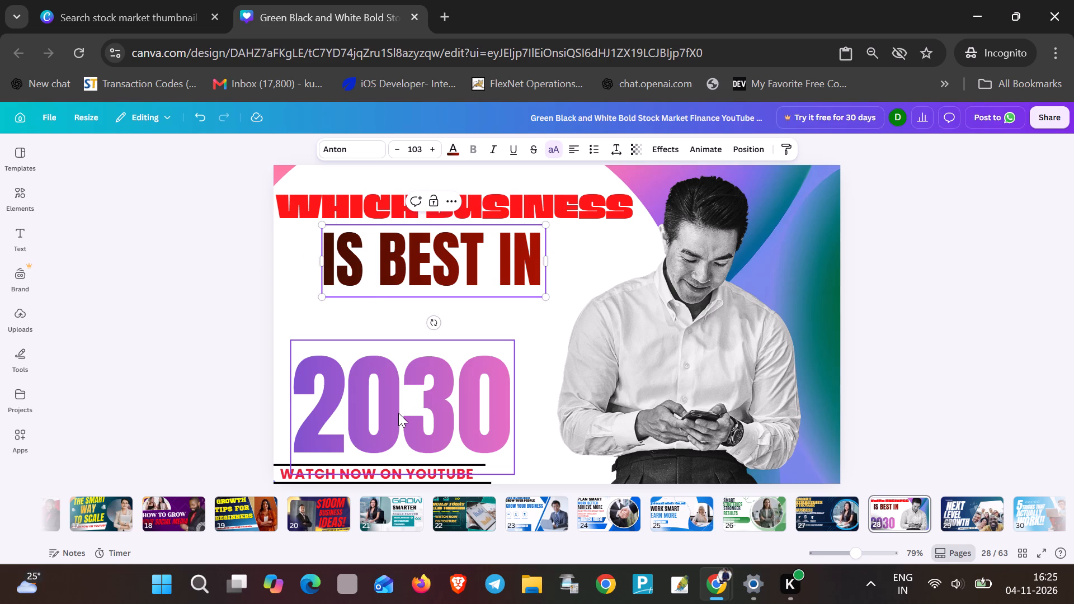
Move the 2030 text up and right so it sits directly beneath IS BEST IN, matching its left edge.
drag(398, 413, 439, 367)
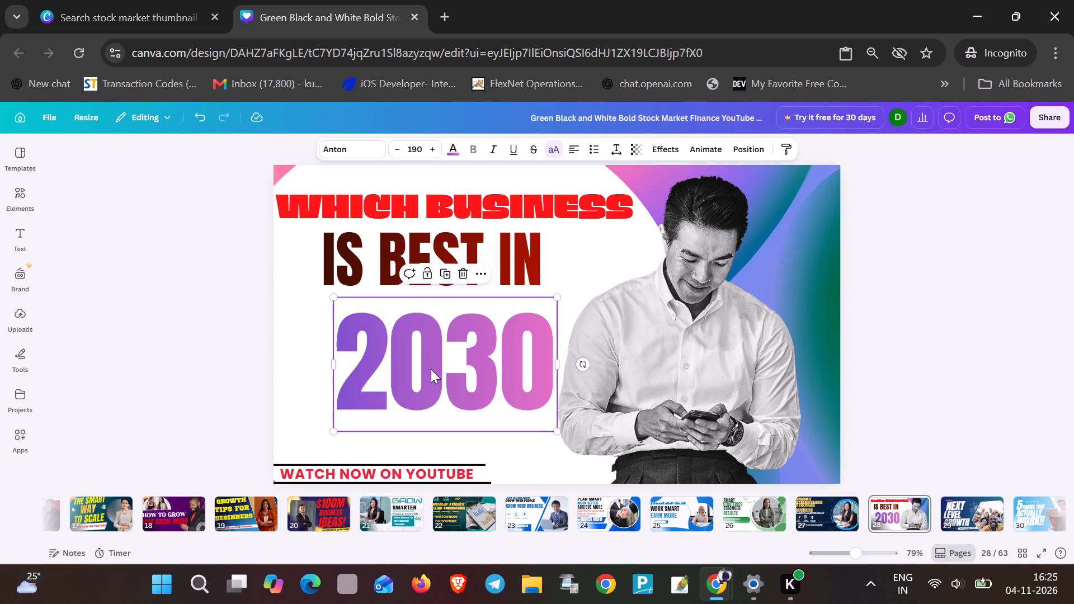
click(450, 363)
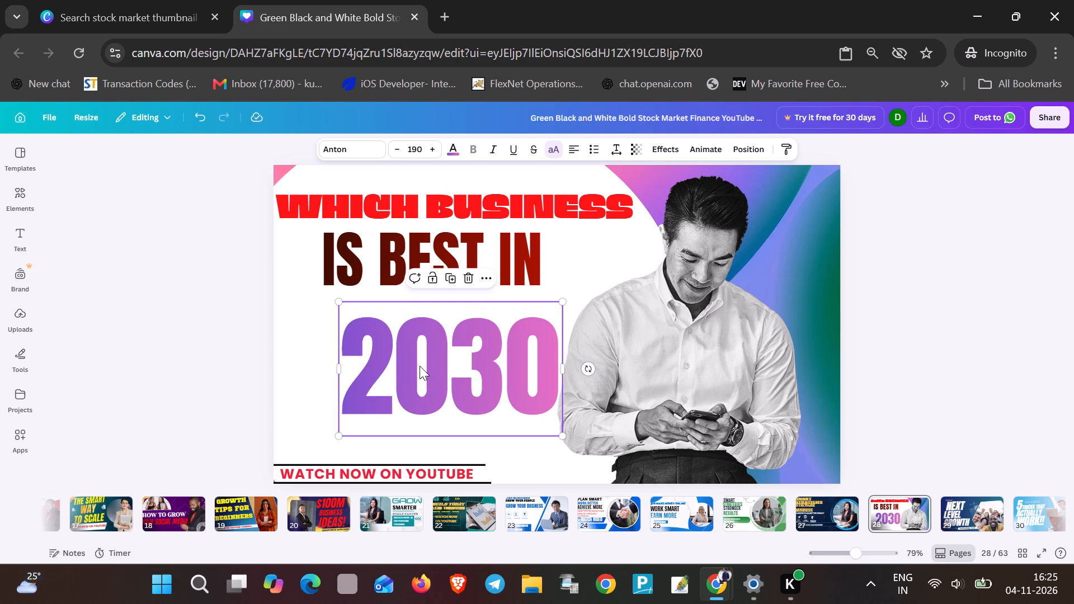
drag(420, 366, 399, 349)
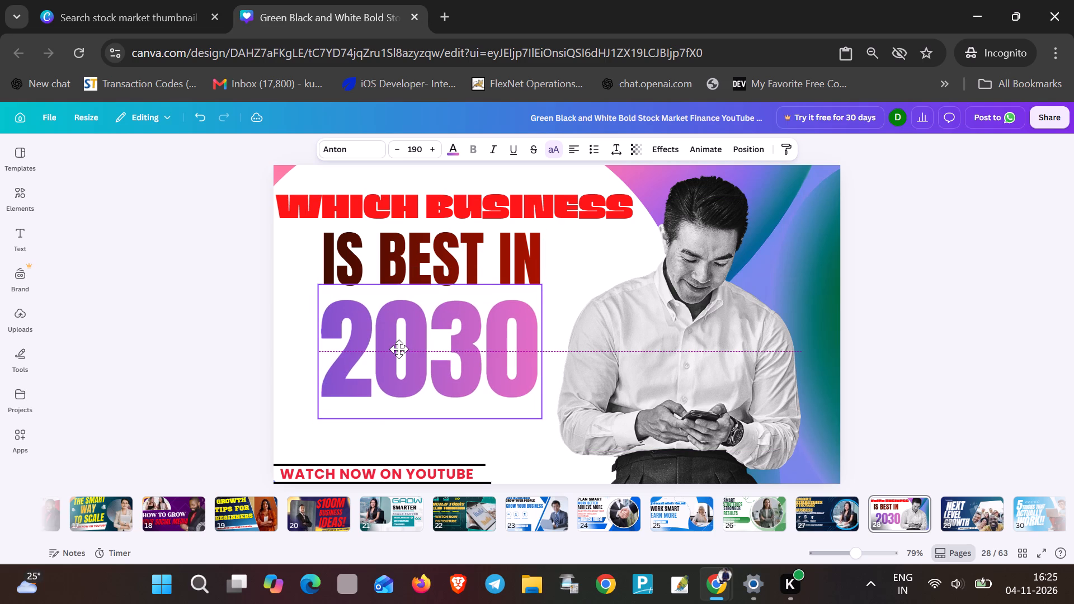
drag(399, 349, 400, 349)
Move the two black lines up beneath 2030, stacked and aligned with each other, leaving a narrow gap between them.
drag(475, 461, 475, 455)
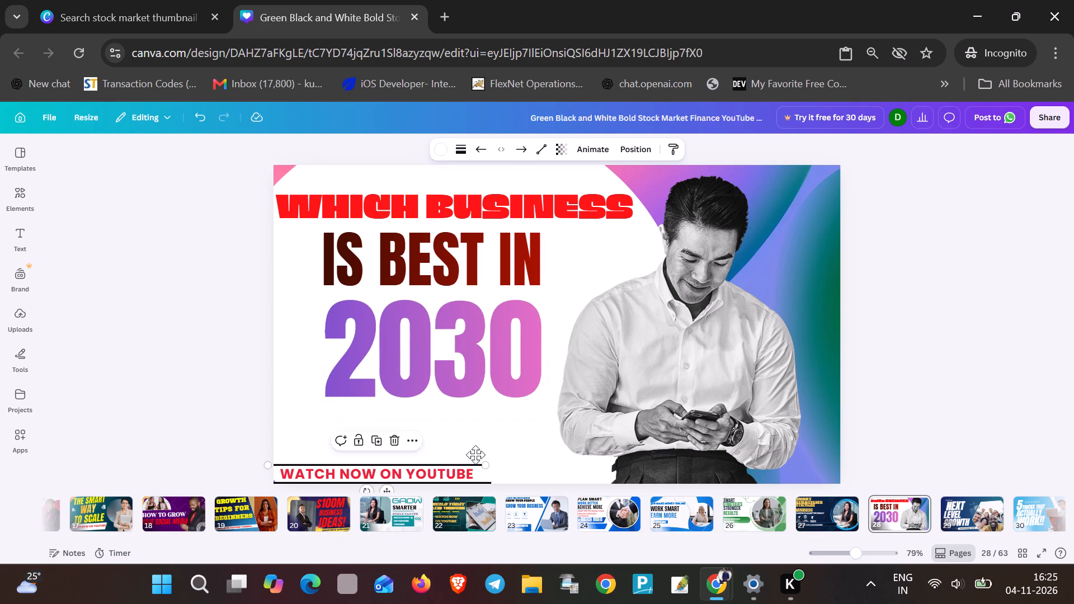
drag(475, 455, 527, 402)
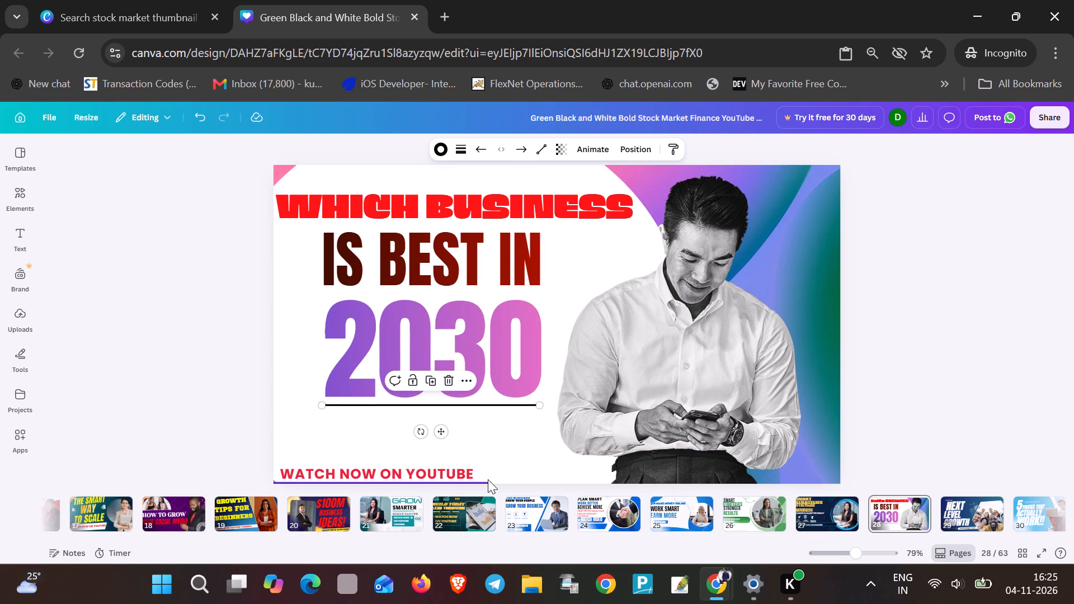
drag(487, 483, 534, 427)
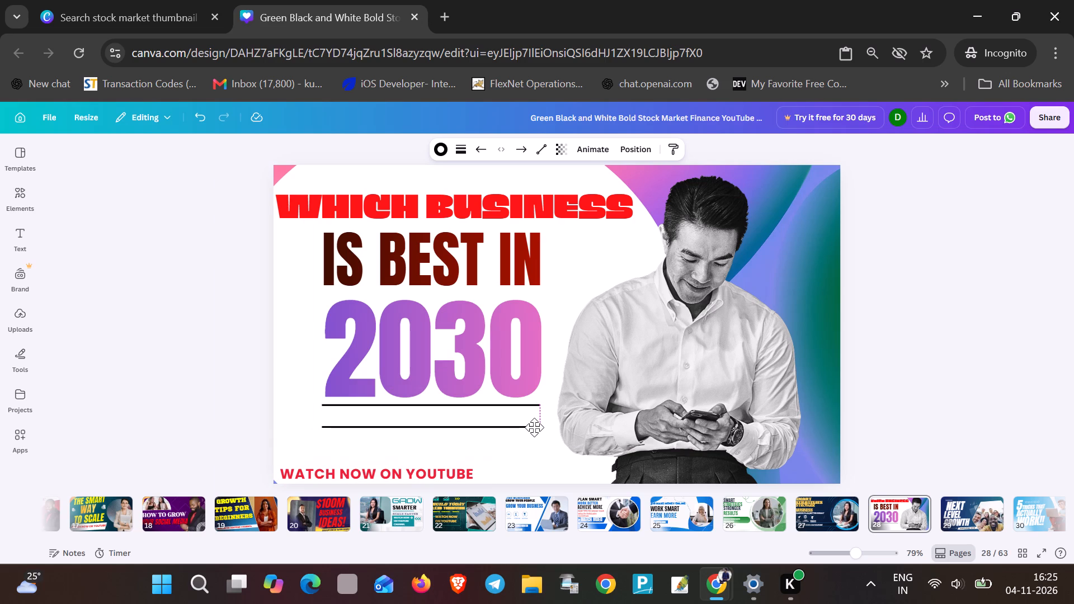
drag(534, 427, 535, 427)
Place the WATCH NOW ON YOUTUBE text between the two black lines, starting near their left ends.
drag(436, 472, 456, 421)
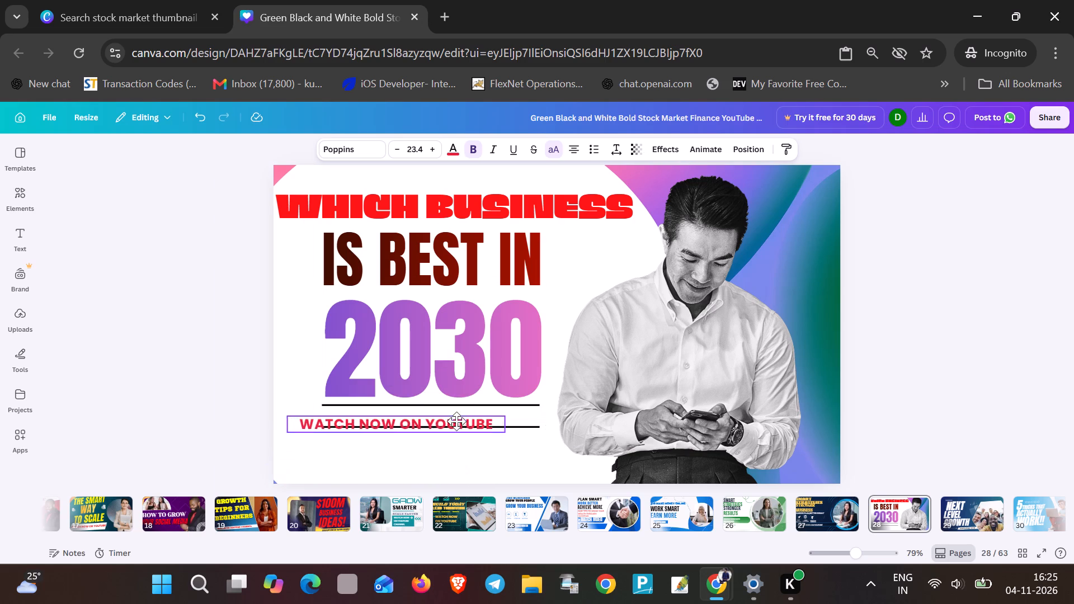
drag(456, 421, 479, 413)
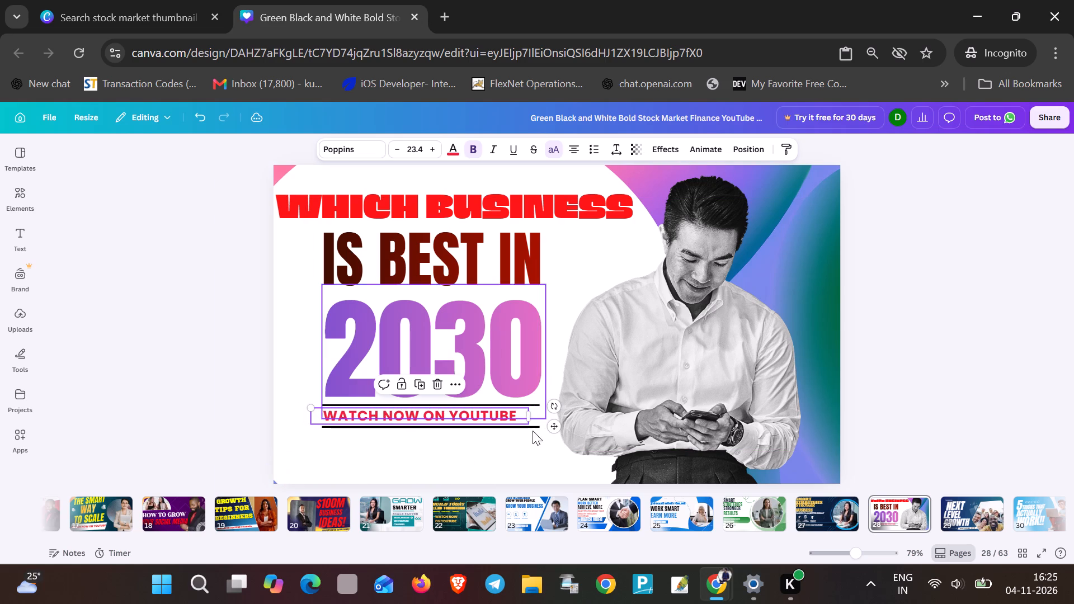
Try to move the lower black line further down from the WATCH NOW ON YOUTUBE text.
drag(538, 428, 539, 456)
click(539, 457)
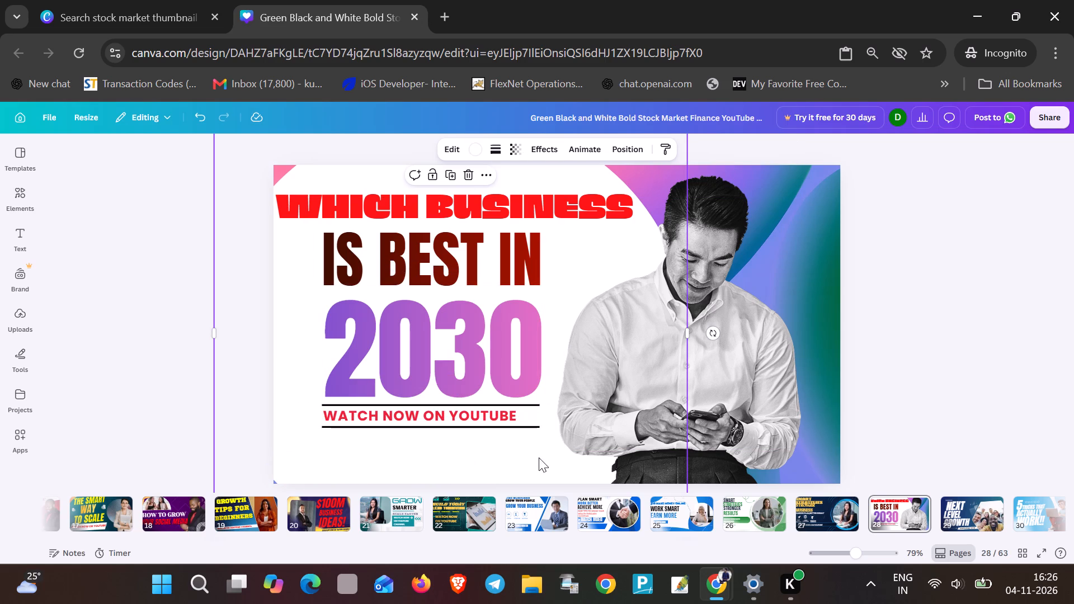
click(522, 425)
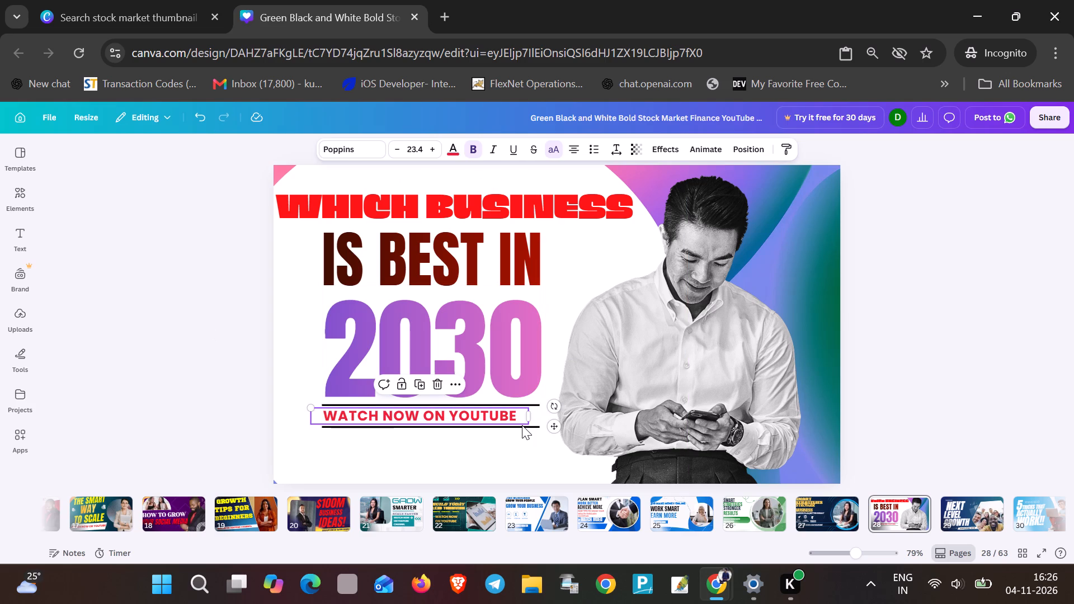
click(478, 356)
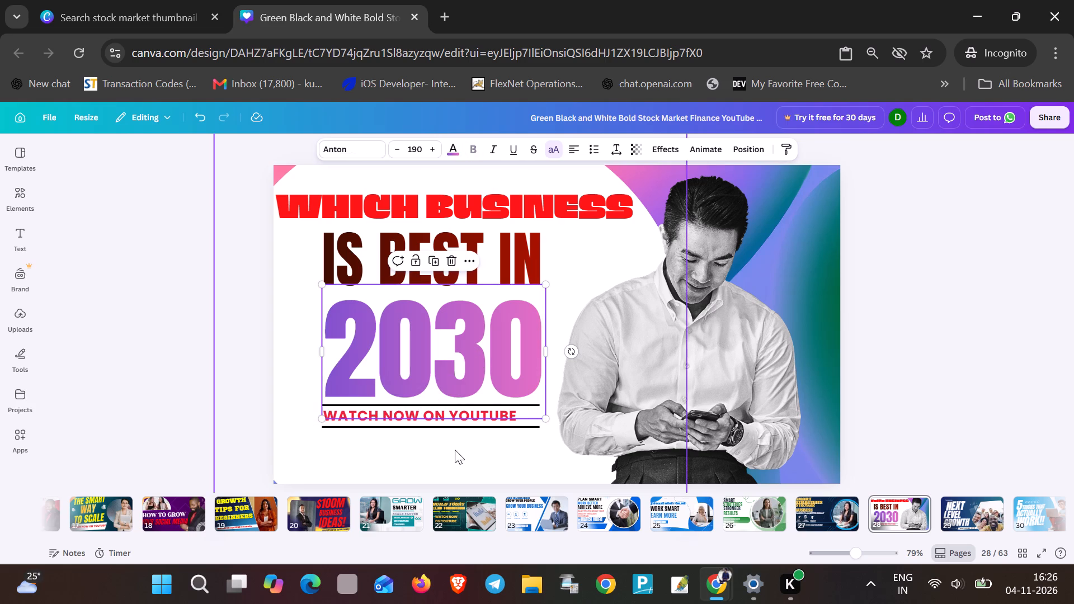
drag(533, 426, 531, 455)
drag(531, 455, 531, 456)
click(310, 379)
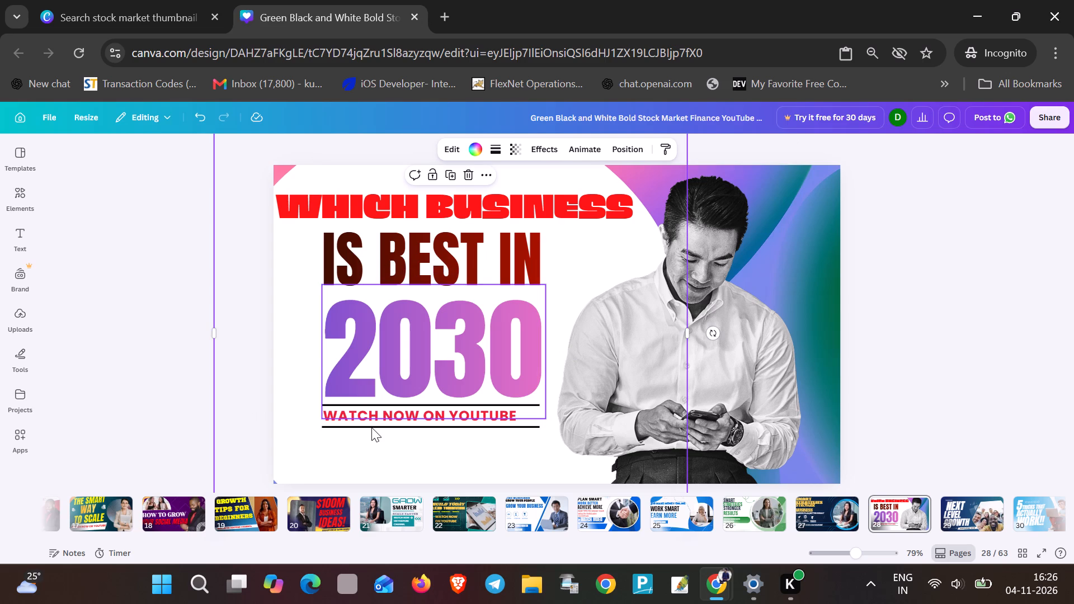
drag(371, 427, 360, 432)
Shift the 2030 text slightly up and left, away from the upper black line.
click(368, 409)
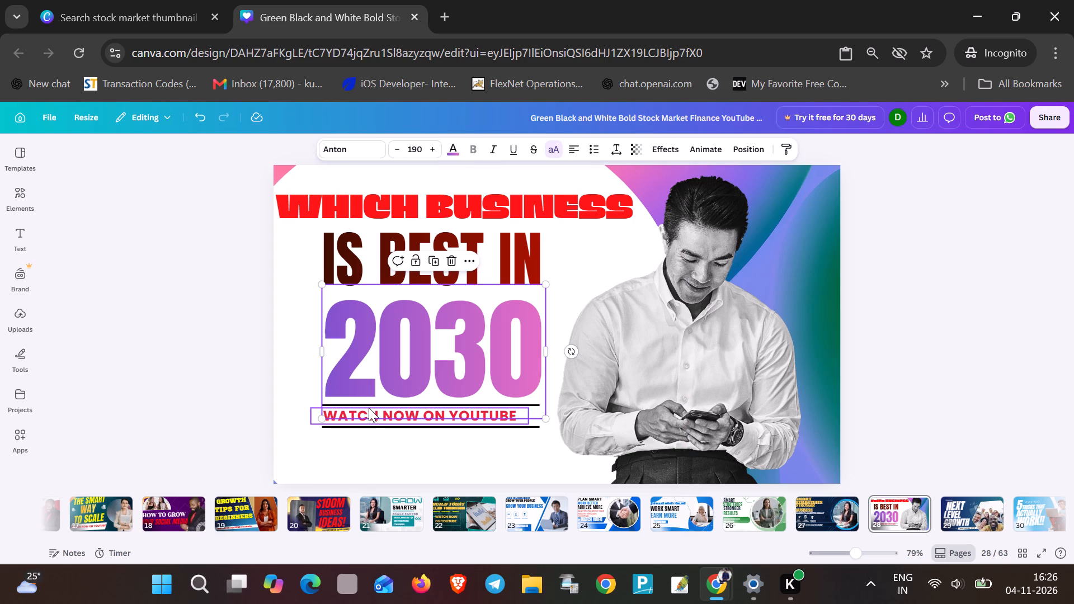
drag(369, 408, 357, 397)
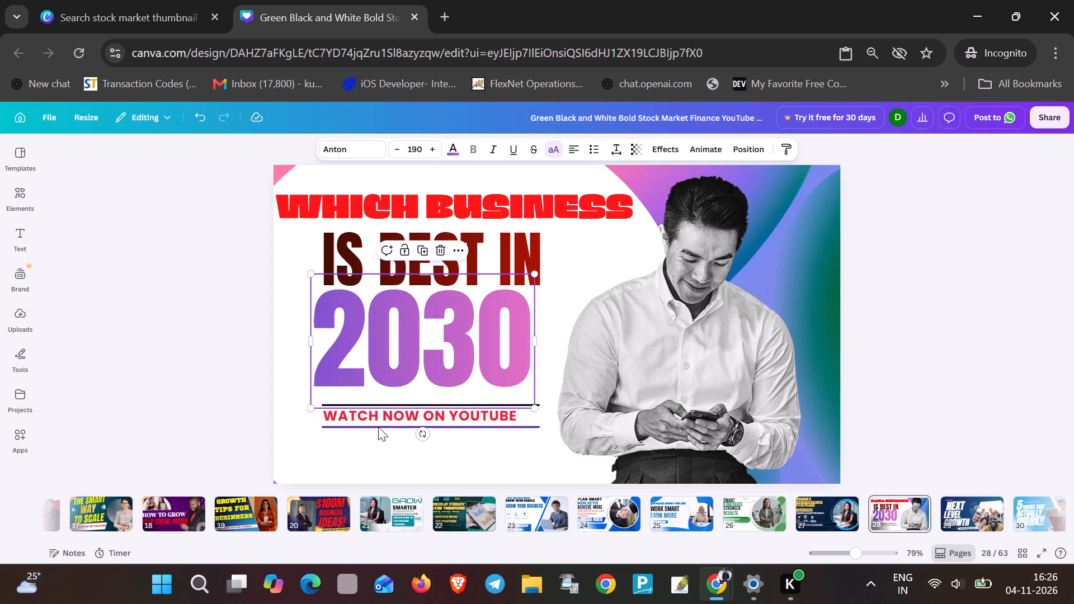
Move the lower black line down near the page's bottom edge, keeping it aligned with the upper line.
drag(378, 427, 373, 465)
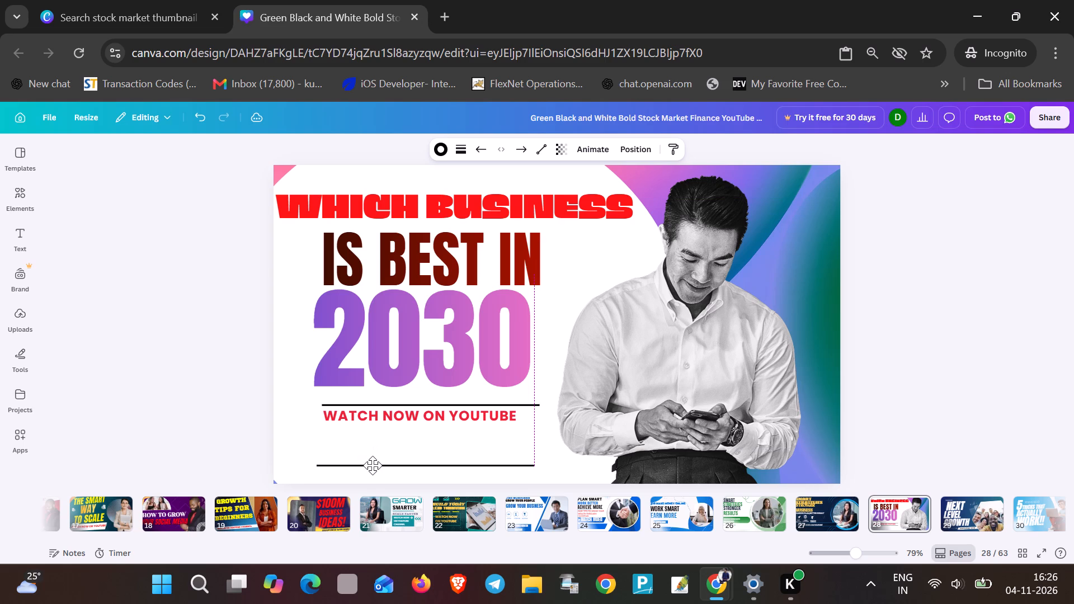
drag(373, 465, 381, 465)
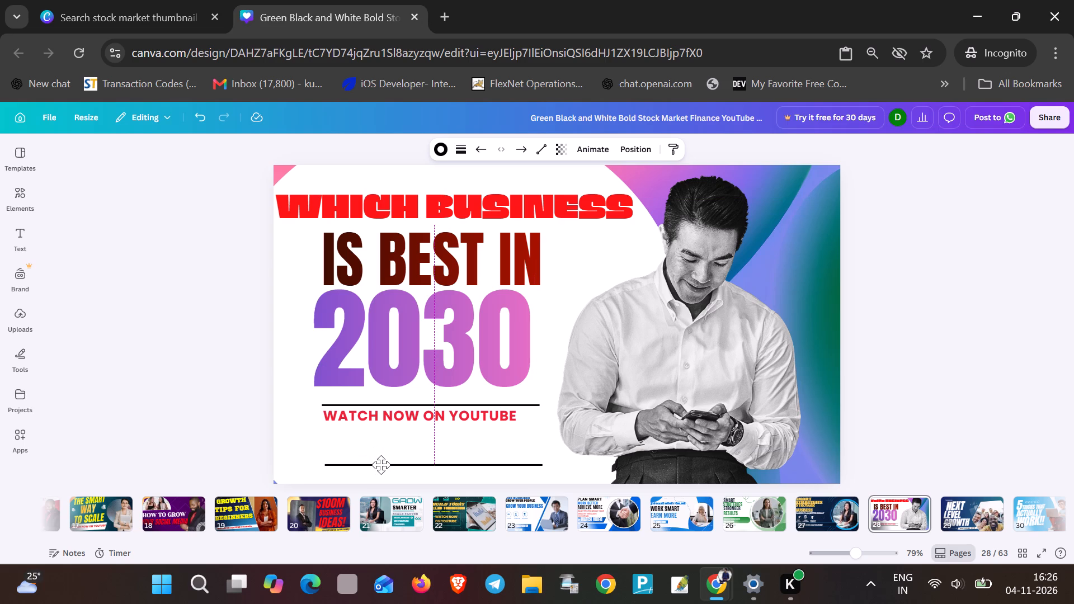
drag(381, 465, 377, 465)
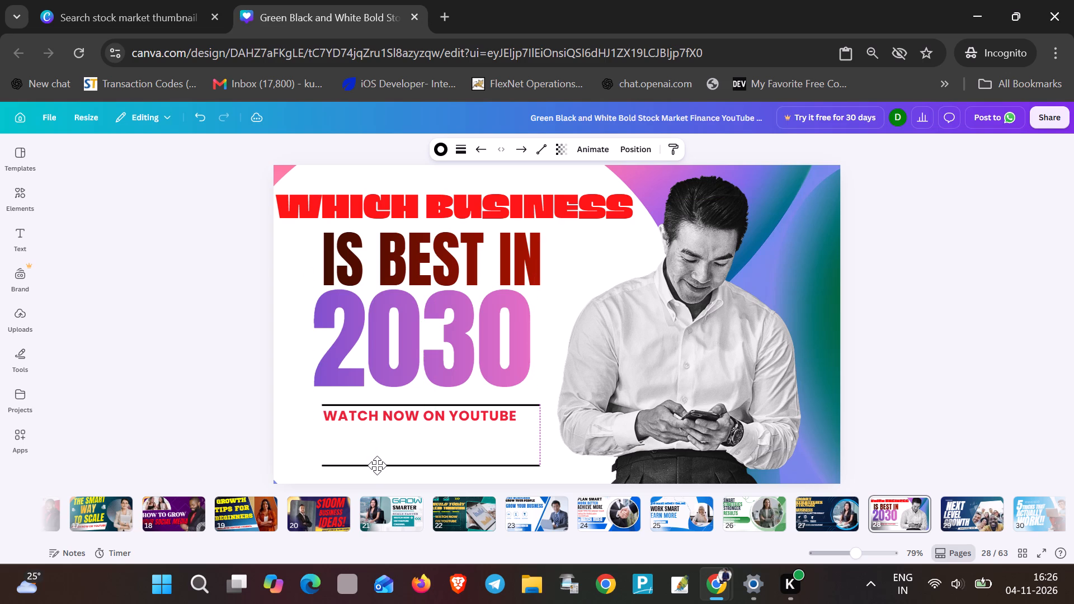
drag(377, 465, 379, 465)
key(Right)
key(Right)
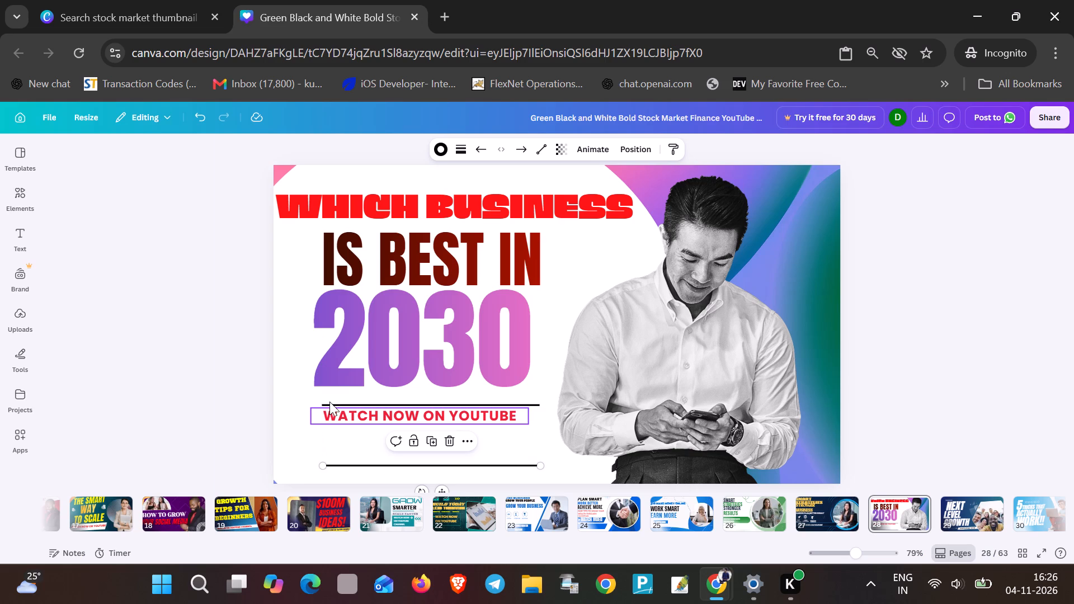
Enlarge the WATCH NOW ON YOUTUBE text to a font size of about 28.6.
click(345, 421)
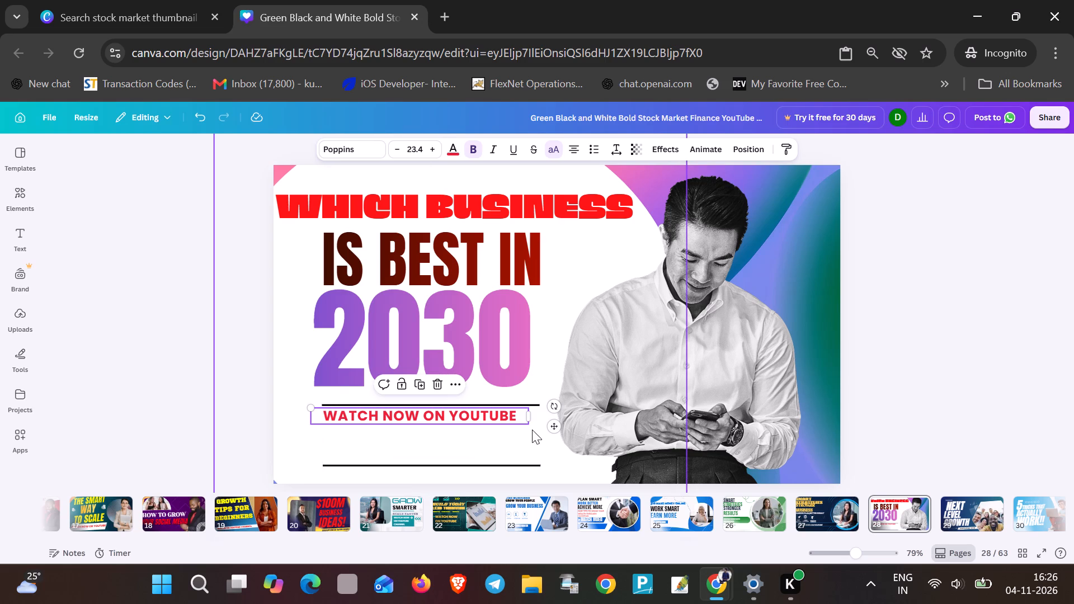
drag(527, 424, 554, 463)
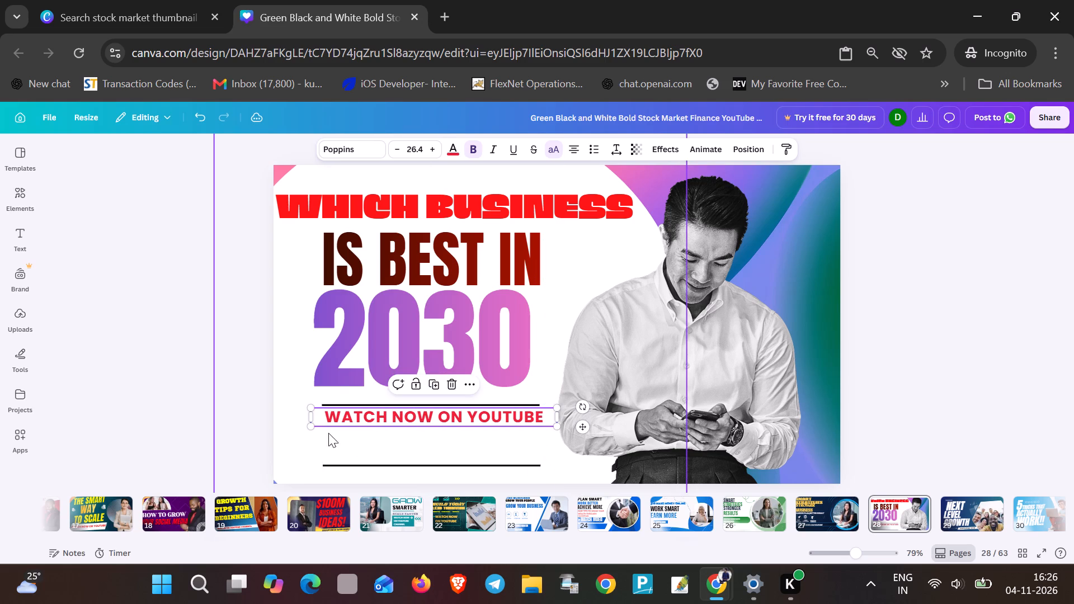
drag(308, 427, 302, 479)
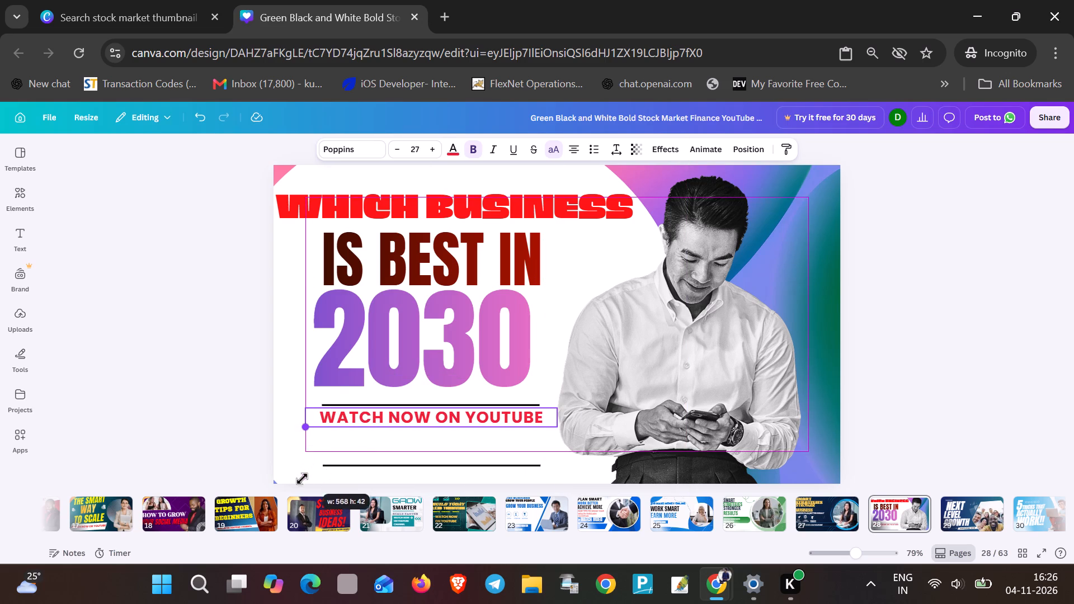
drag(302, 479, 293, 497)
click(274, 355)
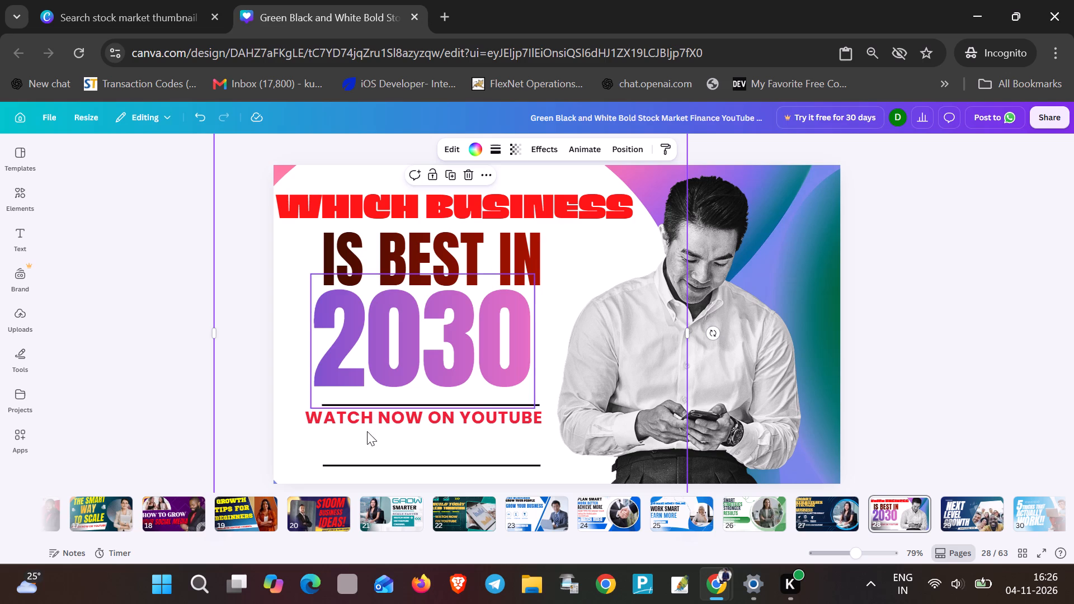
Move the WATCH NOW ON YOUTUBE text down to the middle of the gap between the two black lines.
drag(393, 414, 409, 437)
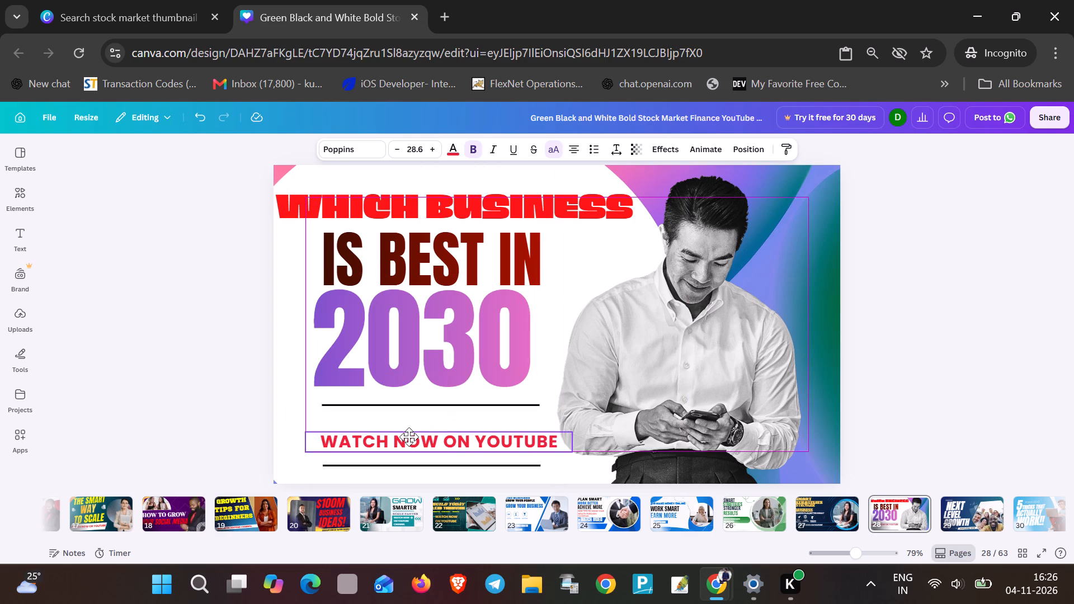
drag(409, 437, 412, 432)
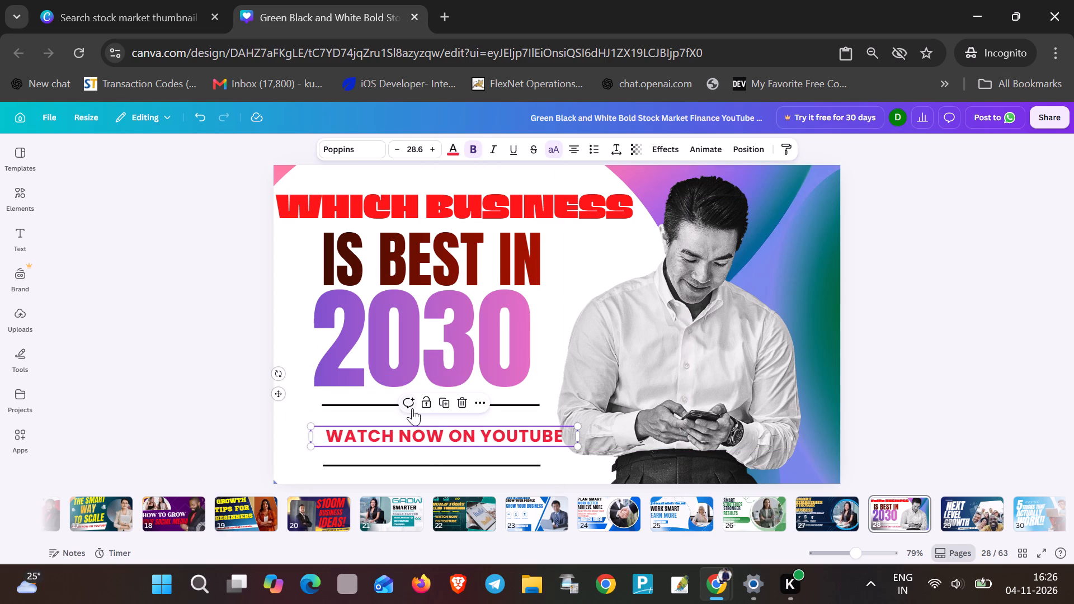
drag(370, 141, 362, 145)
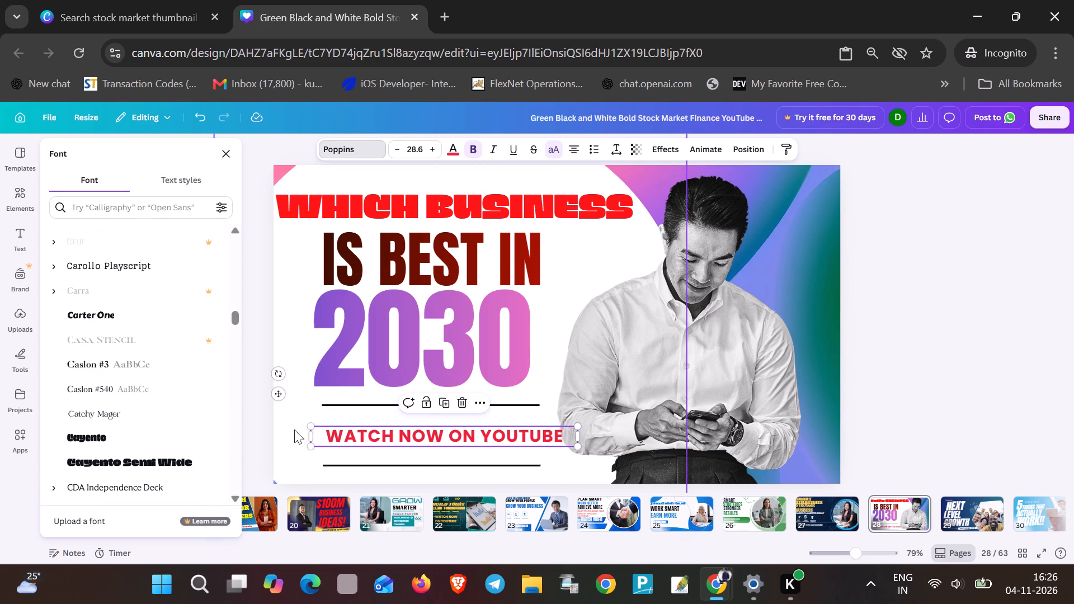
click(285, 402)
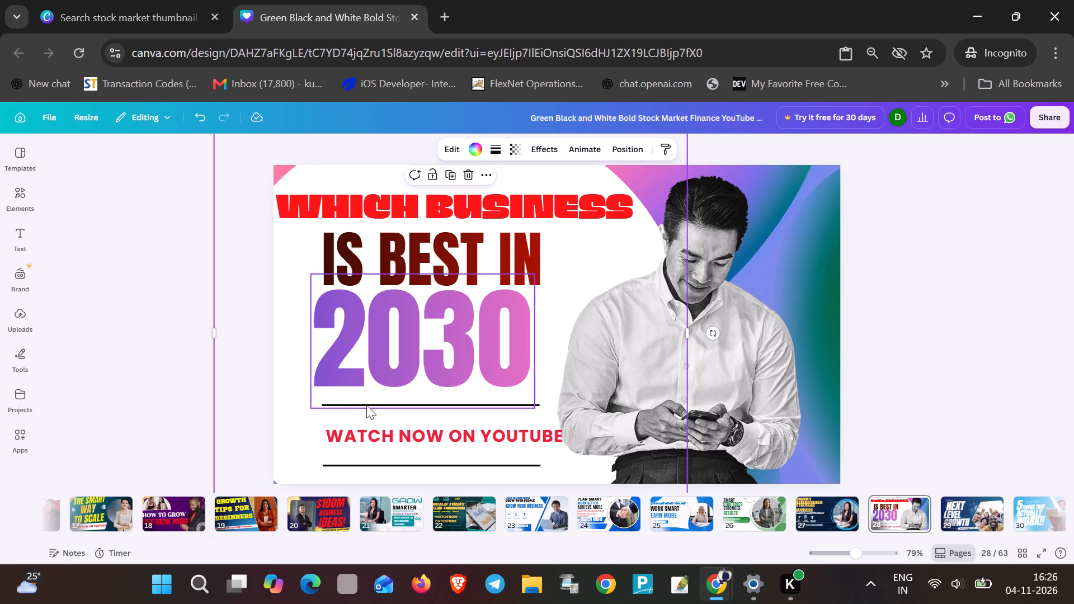
Move the lower black line to the page's bottom-left corner and place the WATCH NOW ON YOUTUBE text just above it.
drag(427, 466, 389, 461)
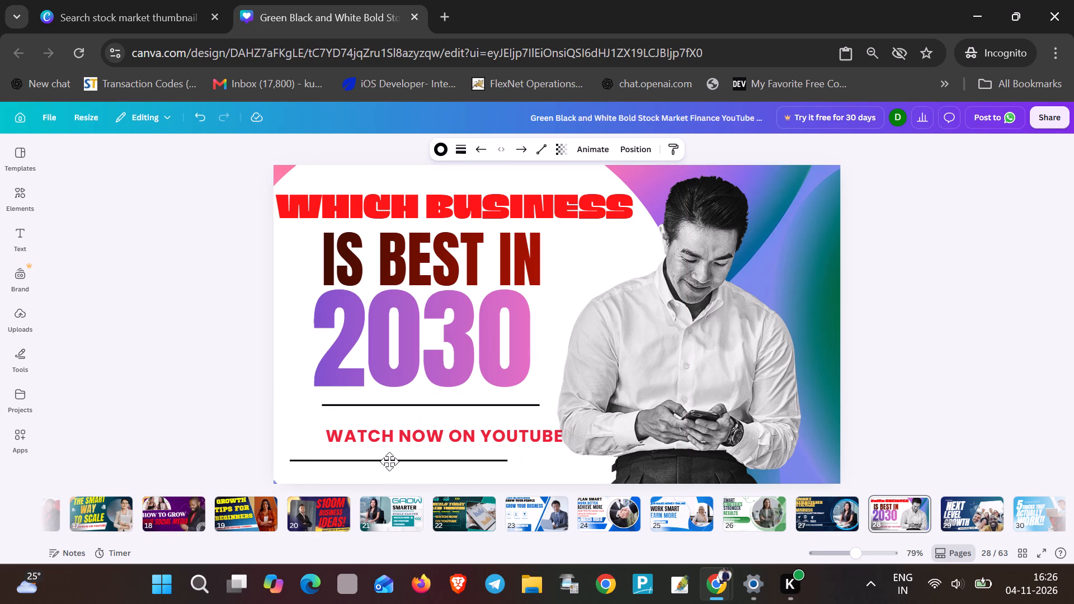
drag(389, 461, 376, 476)
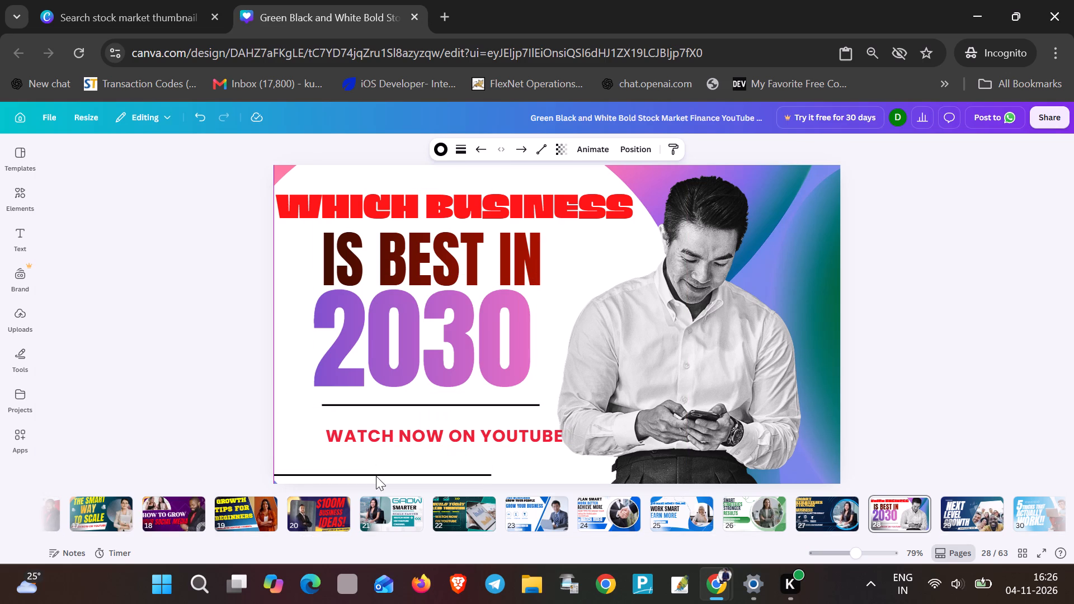
drag(447, 433, 396, 453)
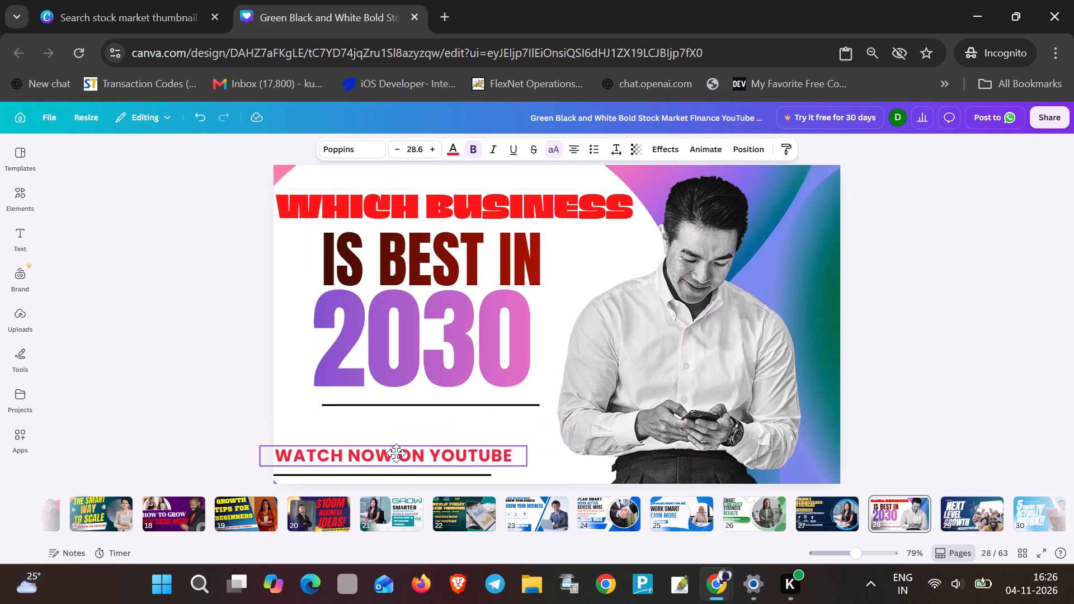
drag(396, 453, 400, 451)
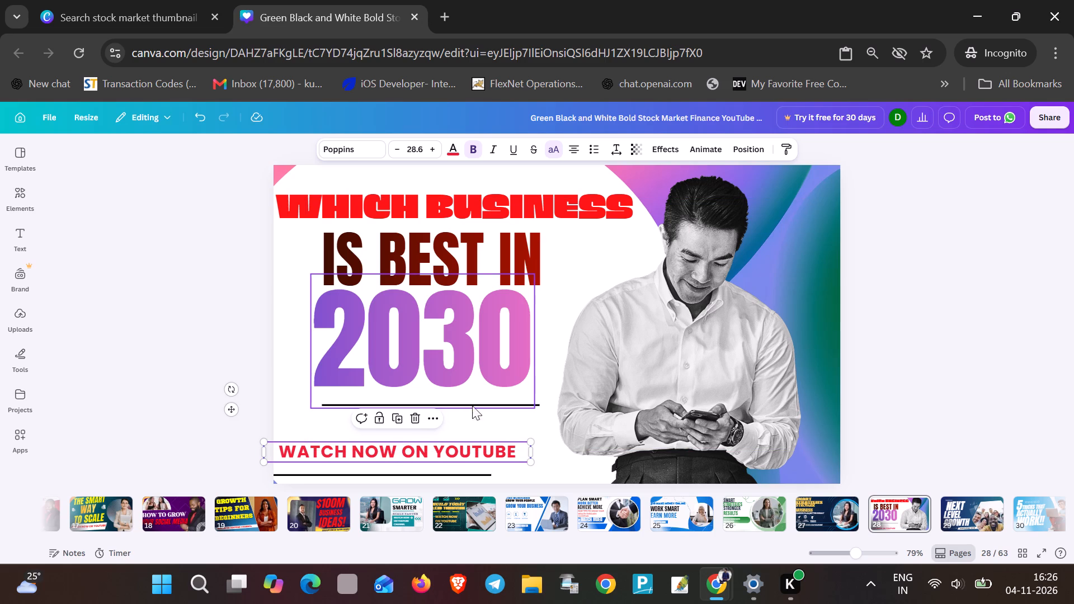
Move the 2030 text up to sit directly beneath the WHICH BUSINESS heading.
drag(473, 365, 468, 303)
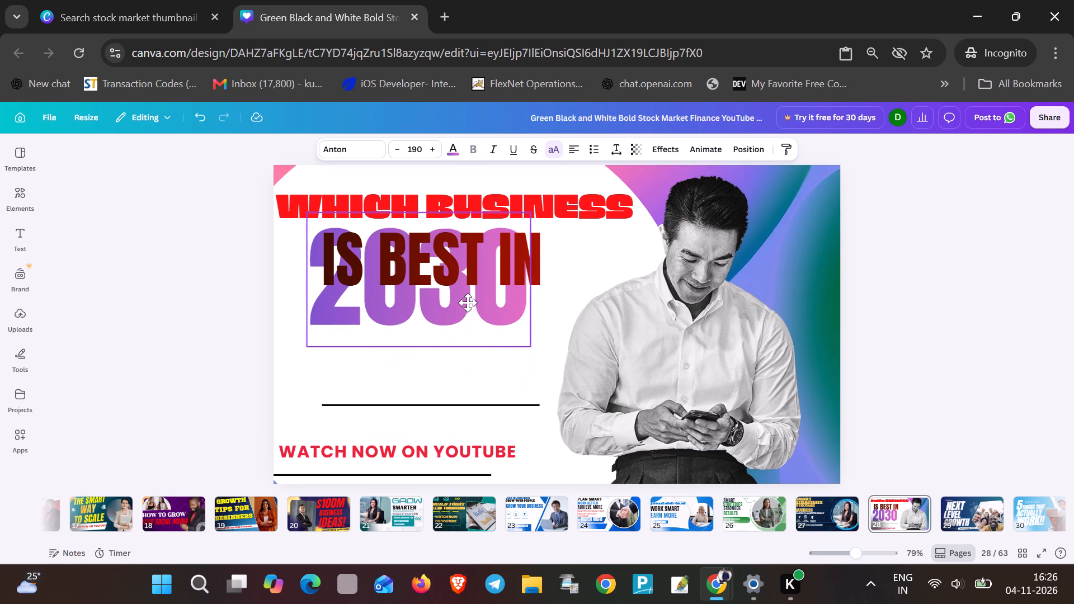
drag(468, 303, 468, 301)
Move the upper black line down and left, just above the WATCH NOW ON YOUTUBE text.
drag(525, 402, 486, 416)
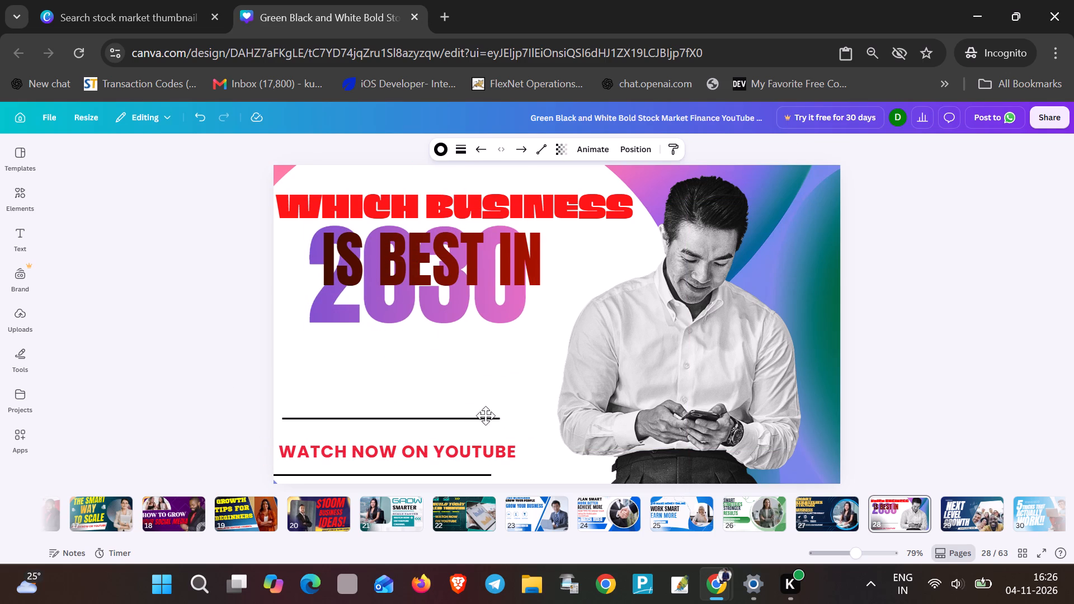
drag(486, 416, 472, 424)
click(449, 446)
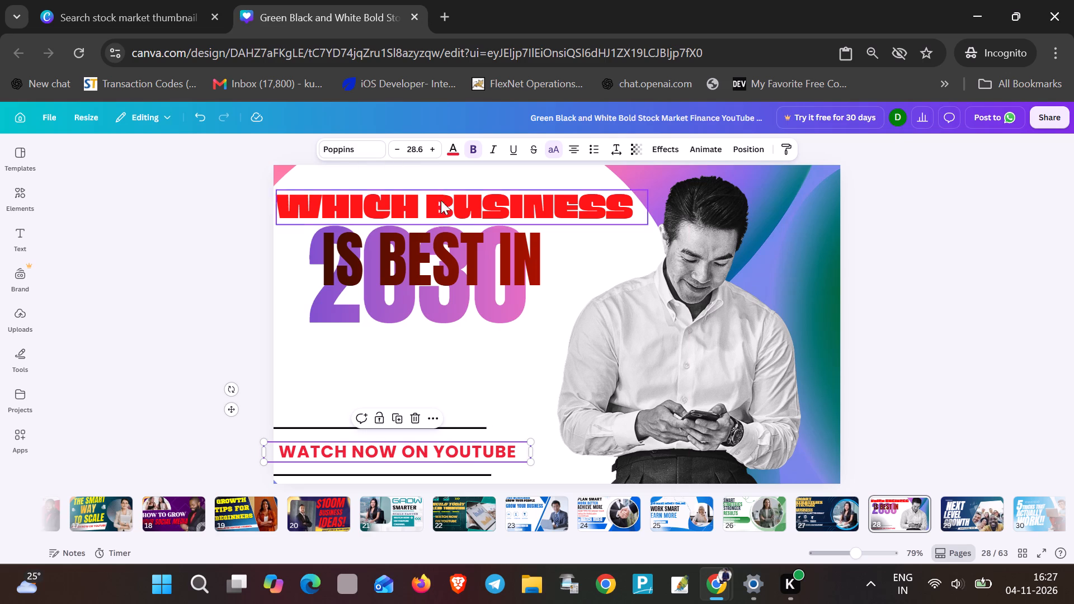
Move the IS BEST IN text down into the gap between 2030 and the upper black line.
drag(384, 254, 362, 365)
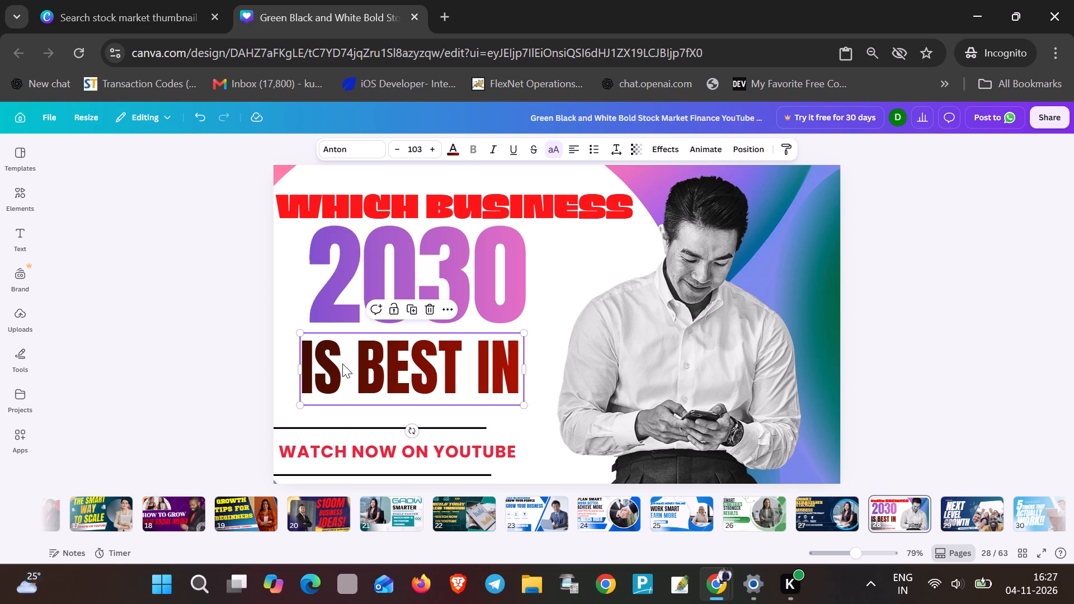
Enlarge the WATCH NOW ON YOUTUBE text to font size 34.6 and widen its text box so it fits on one line.
double_click(447, 457)
triple_click(445, 457)
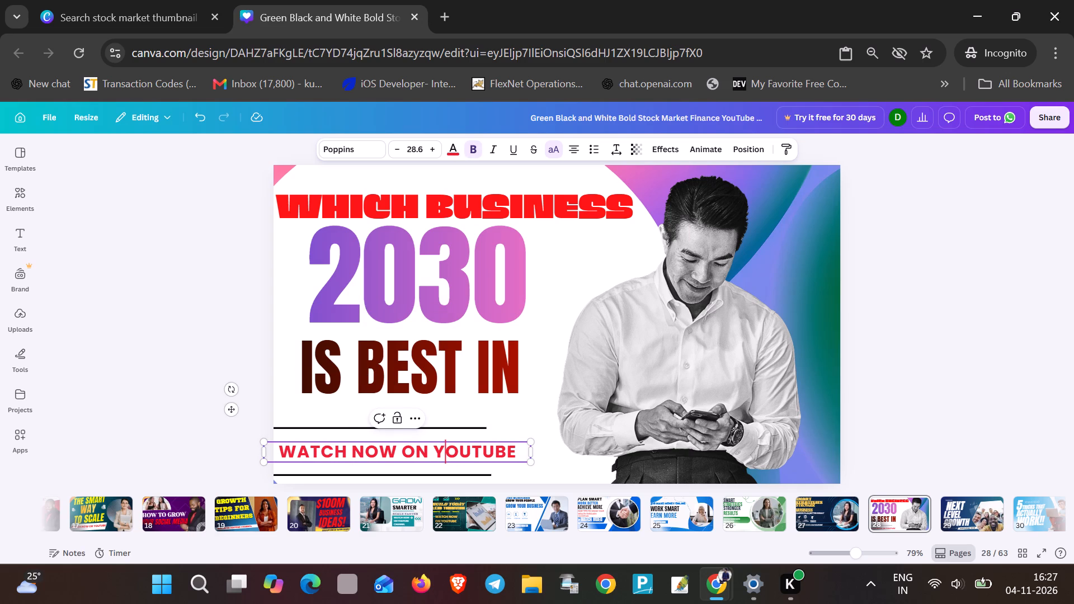
triple_click(398, 454)
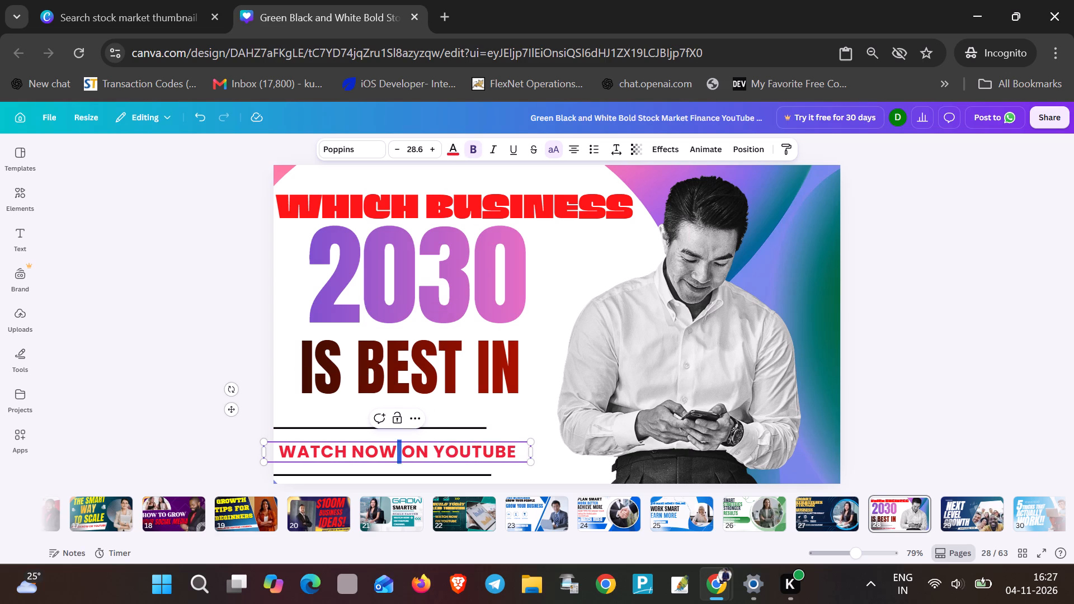
click(397, 456)
triple_click(397, 456)
drag(394, 456, 386, 458)
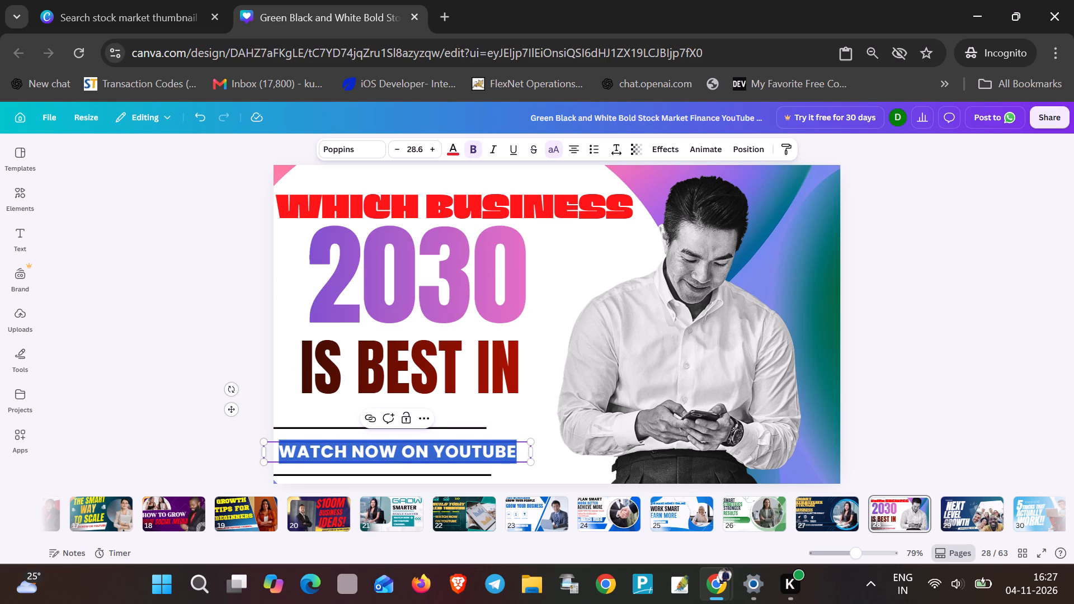
click(384, 459)
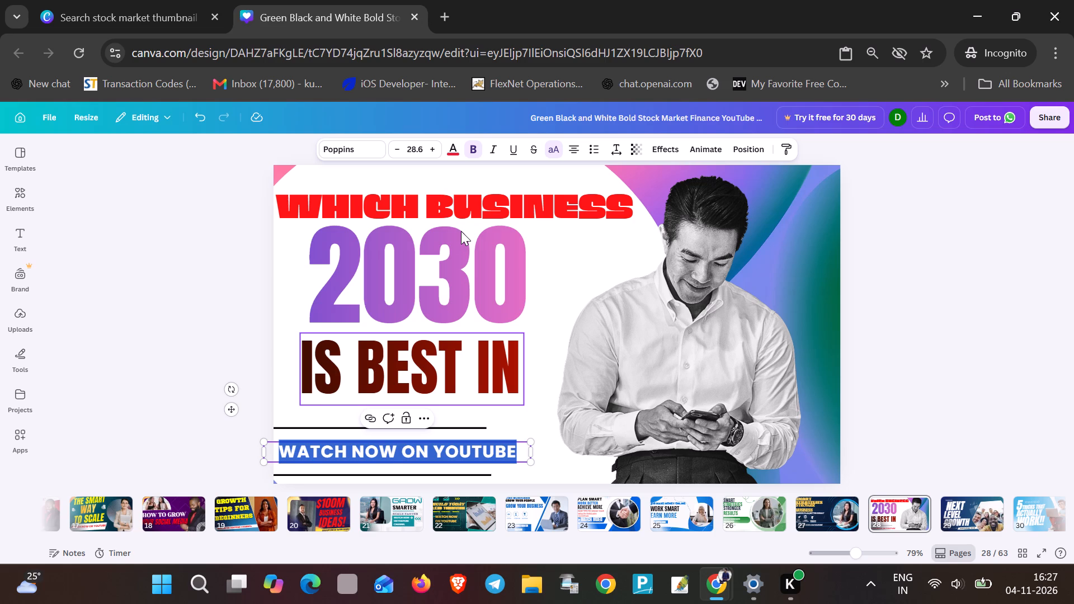
click(434, 144)
click(434, 145)
triple_click(432, 145)
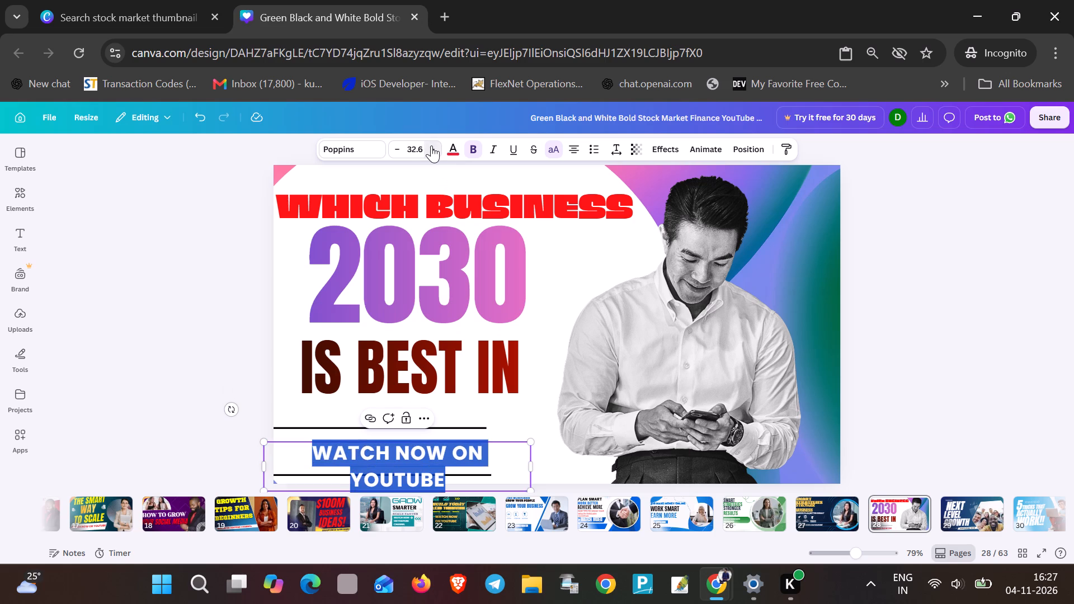
click(431, 145)
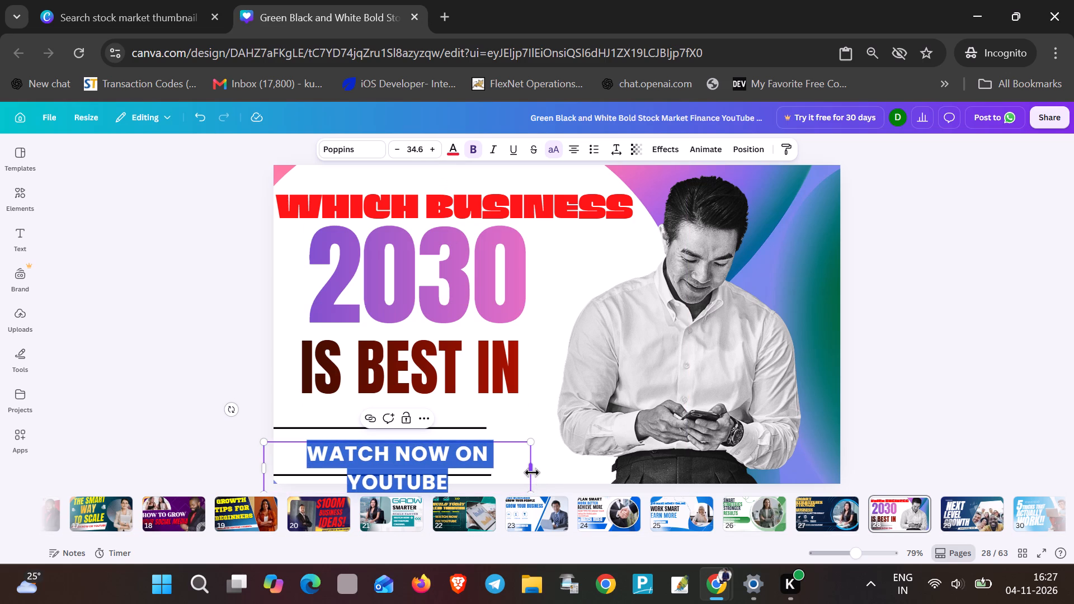
drag(532, 473, 574, 464)
click(572, 476)
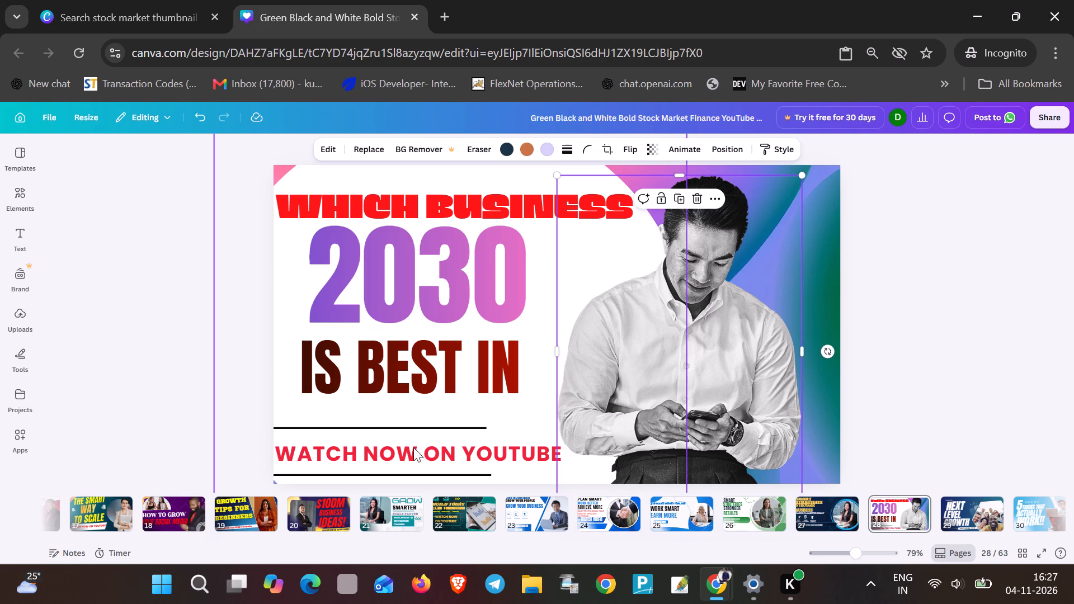
Recolour the WATCH NOW ON YOUTUBE text with the purple-to-pink gradient used on 2030.
double_click(397, 449)
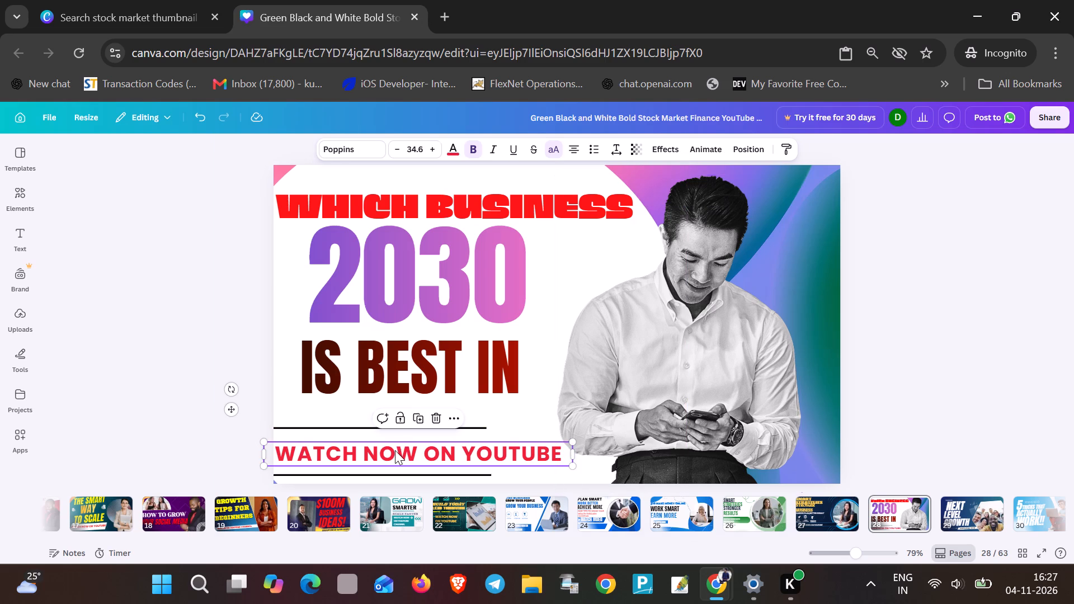
click(393, 450)
drag(393, 450, 379, 456)
triple_click(379, 456)
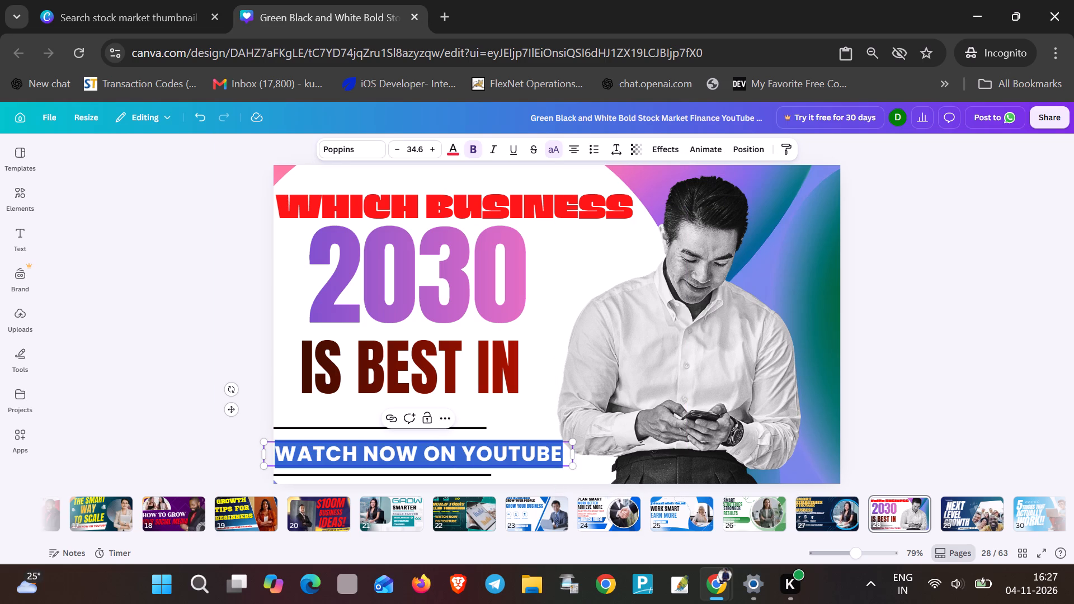
click(451, 157)
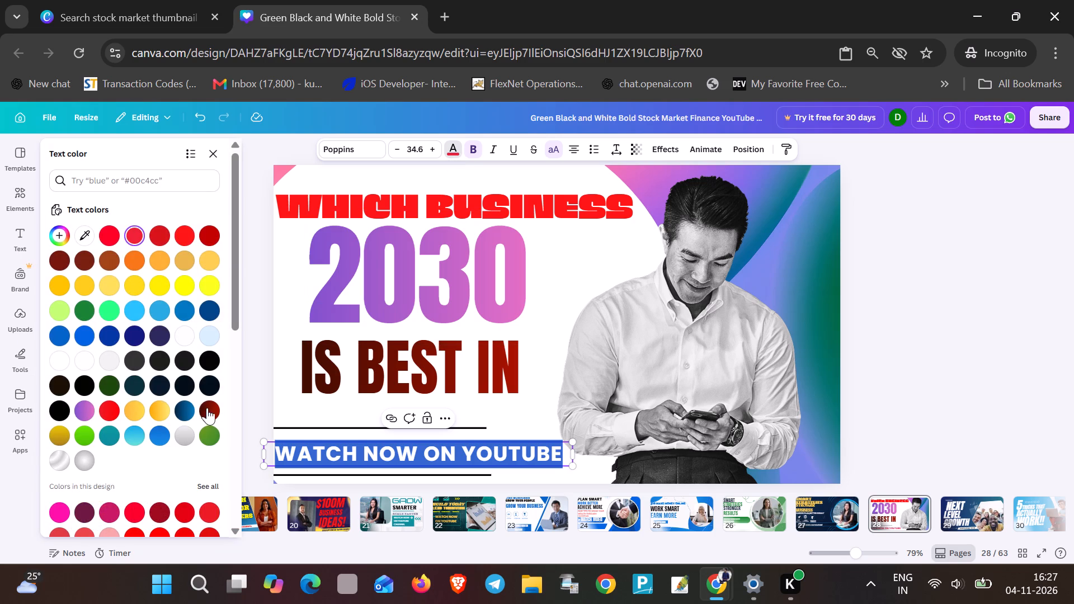
click(87, 407)
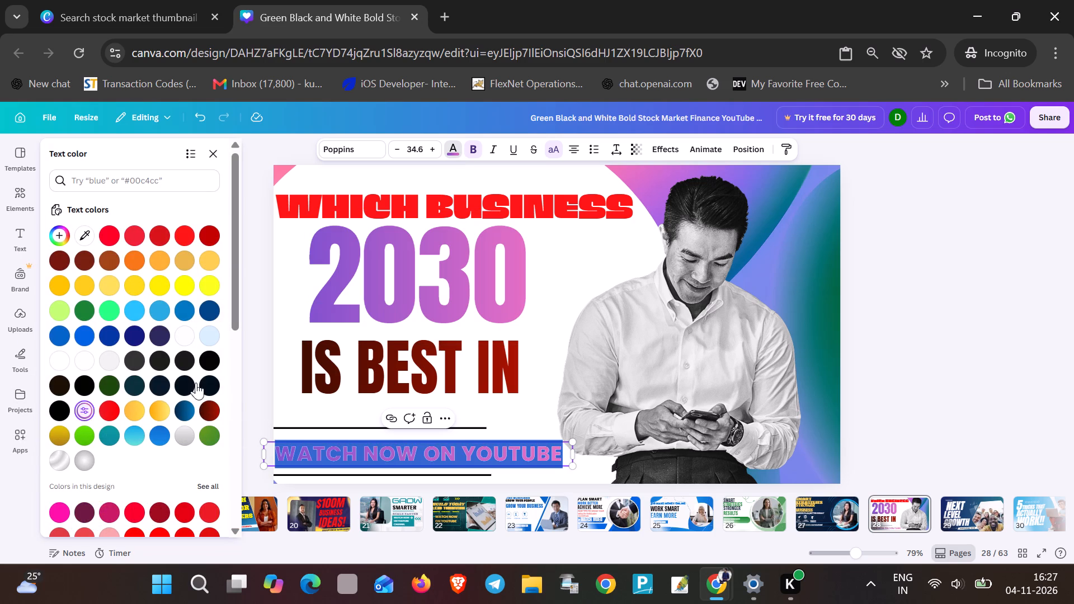
click(322, 388)
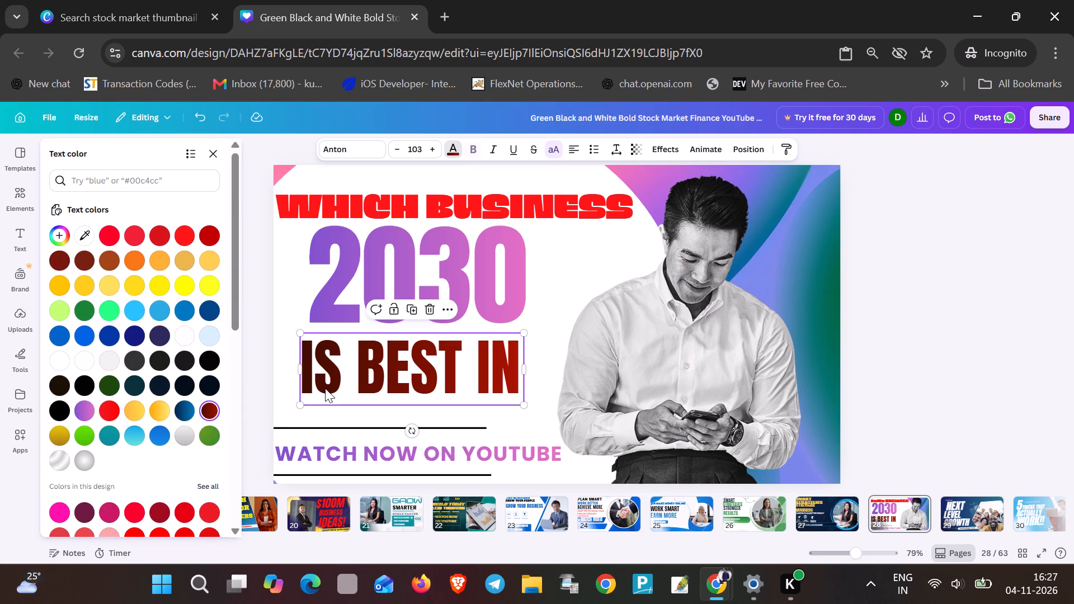
On page 29, enlarge the white chevron strip and place it against the page's top-left corner.
click(978, 513)
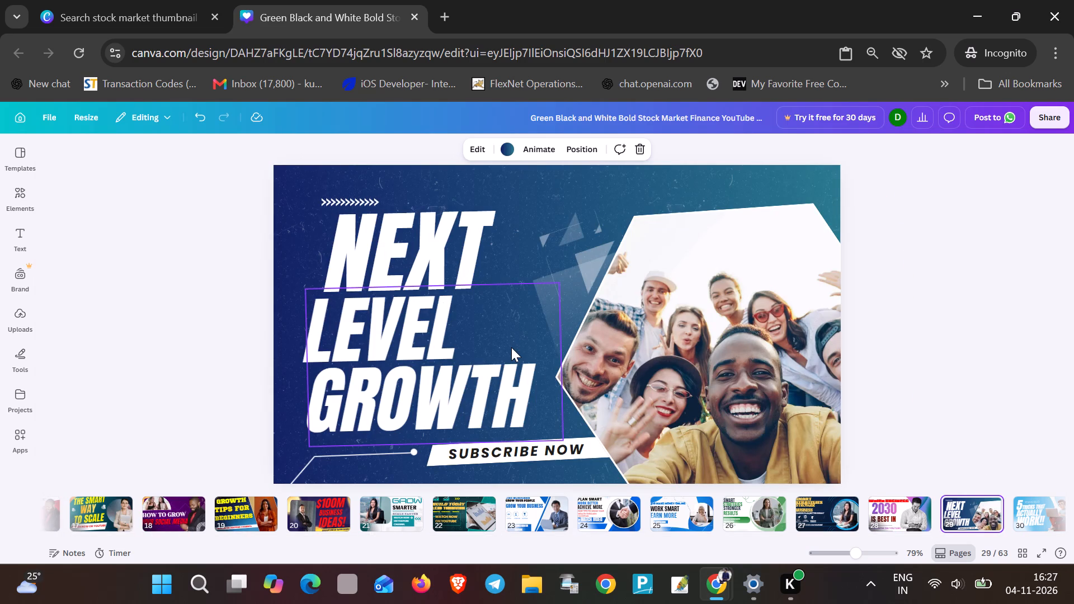
click(327, 196)
click(416, 233)
click(308, 237)
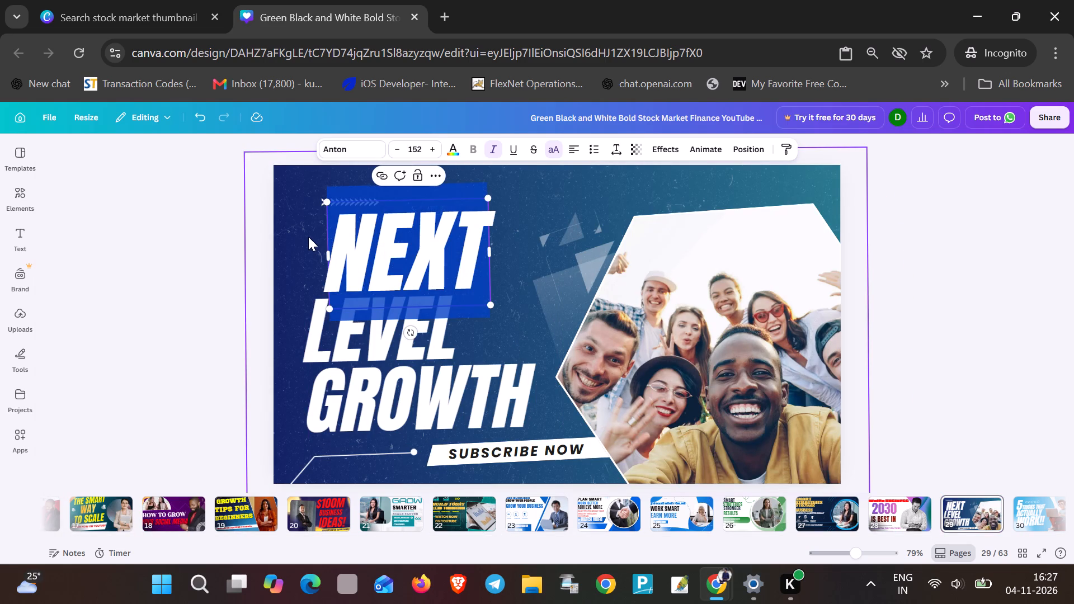
drag(322, 200, 290, 180)
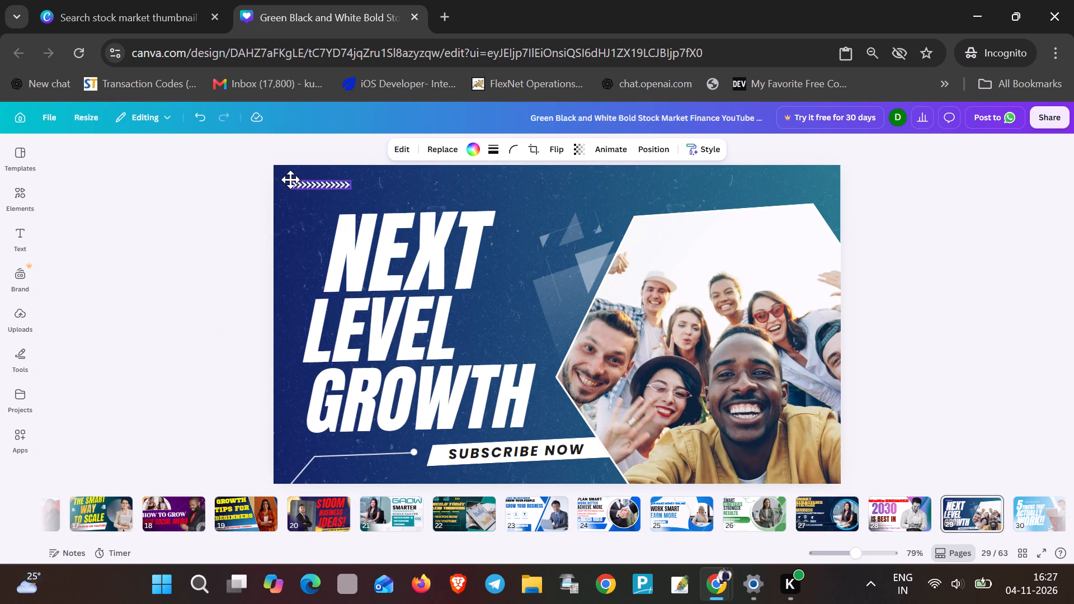
drag(290, 180, 287, 174)
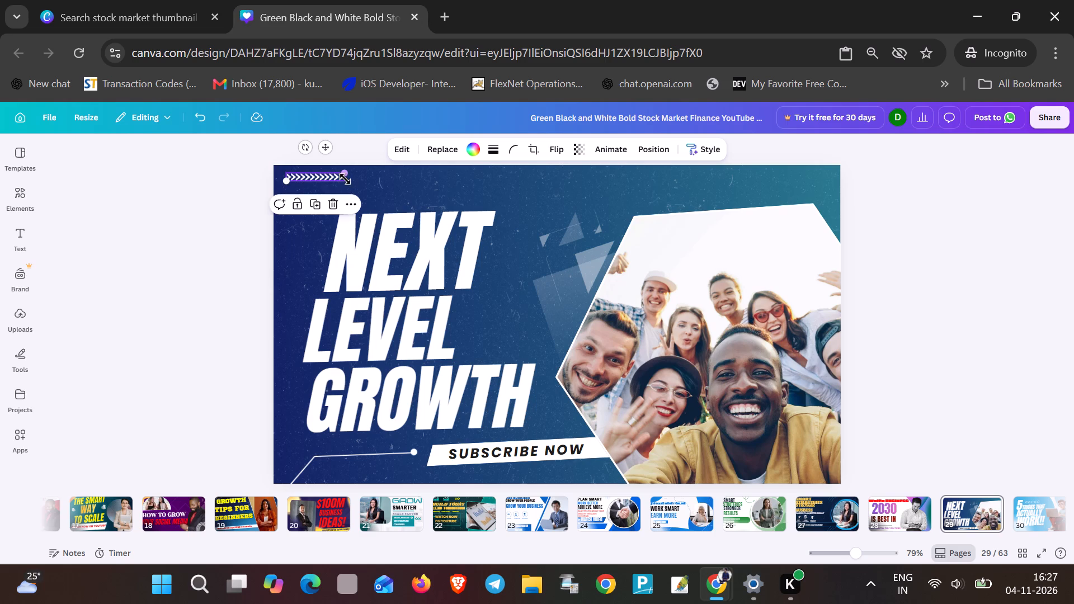
drag(345, 179, 381, 196)
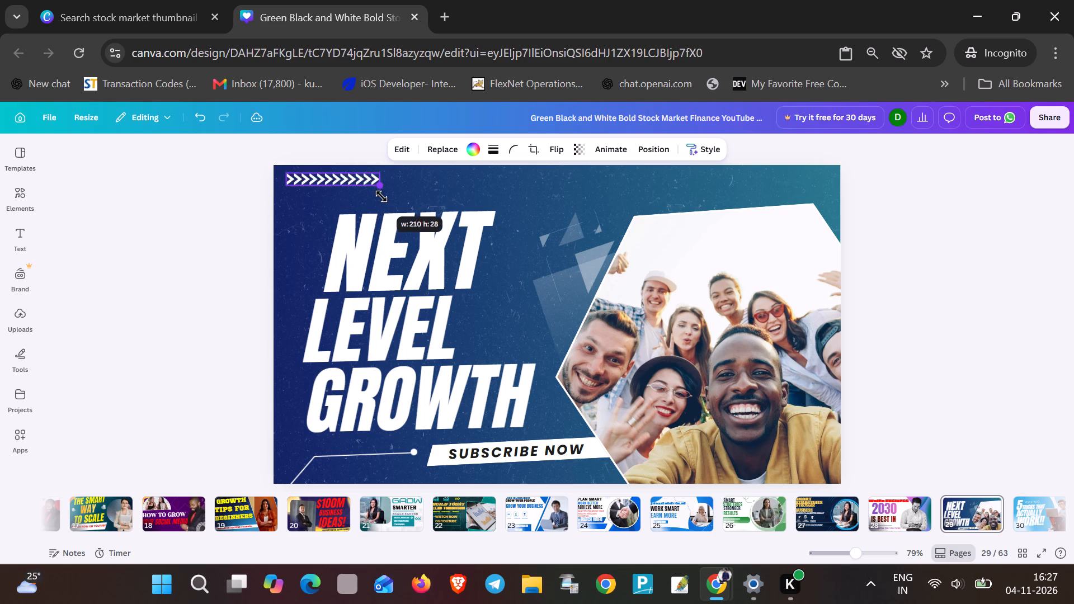
drag(381, 196, 402, 204)
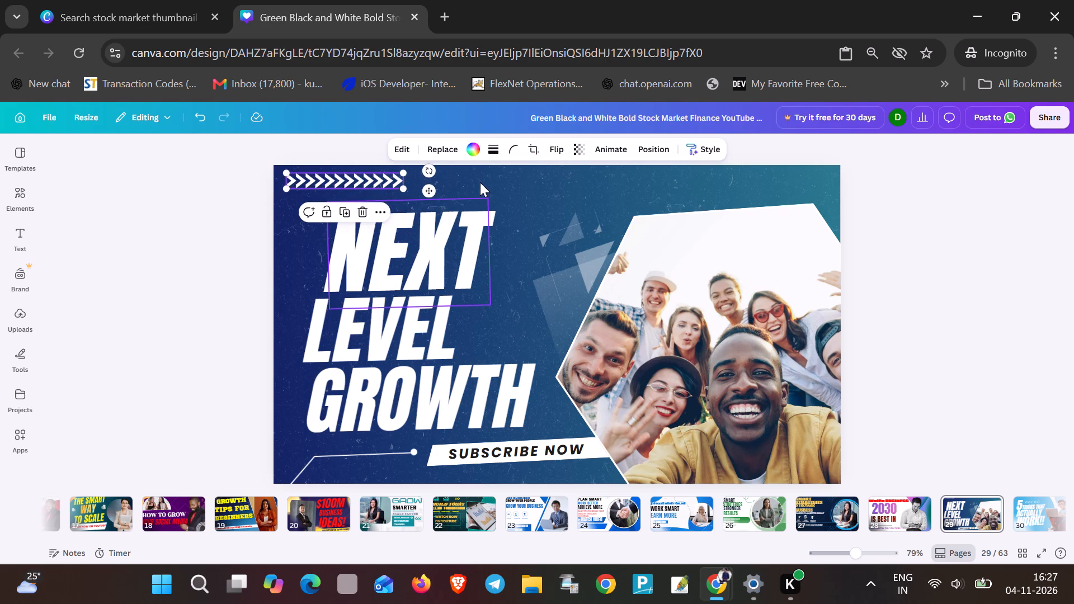
click(481, 182)
click(317, 178)
drag(316, 178, 307, 177)
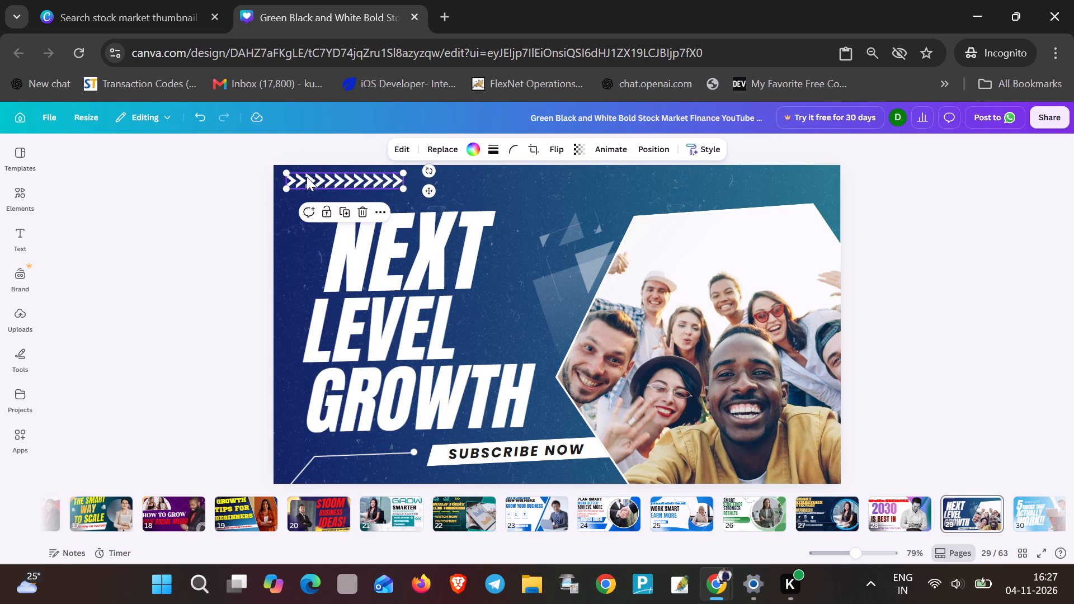
drag(307, 177, 307, 173)
Move the NEXT text up and left, just below the chevron strip and against the page's left edge.
drag(427, 247, 385, 233)
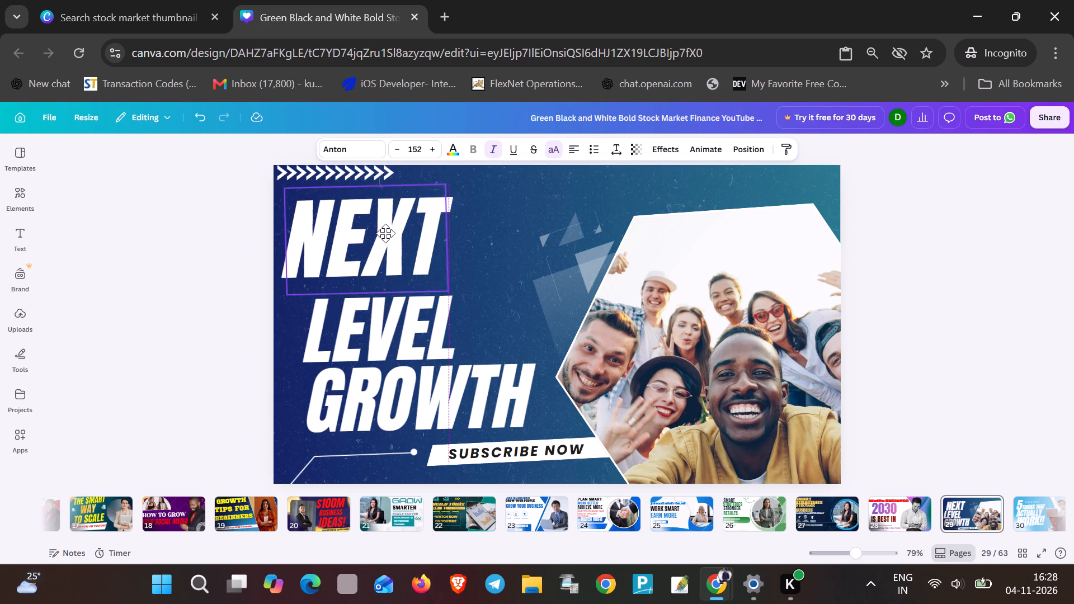
drag(385, 233, 380, 229)
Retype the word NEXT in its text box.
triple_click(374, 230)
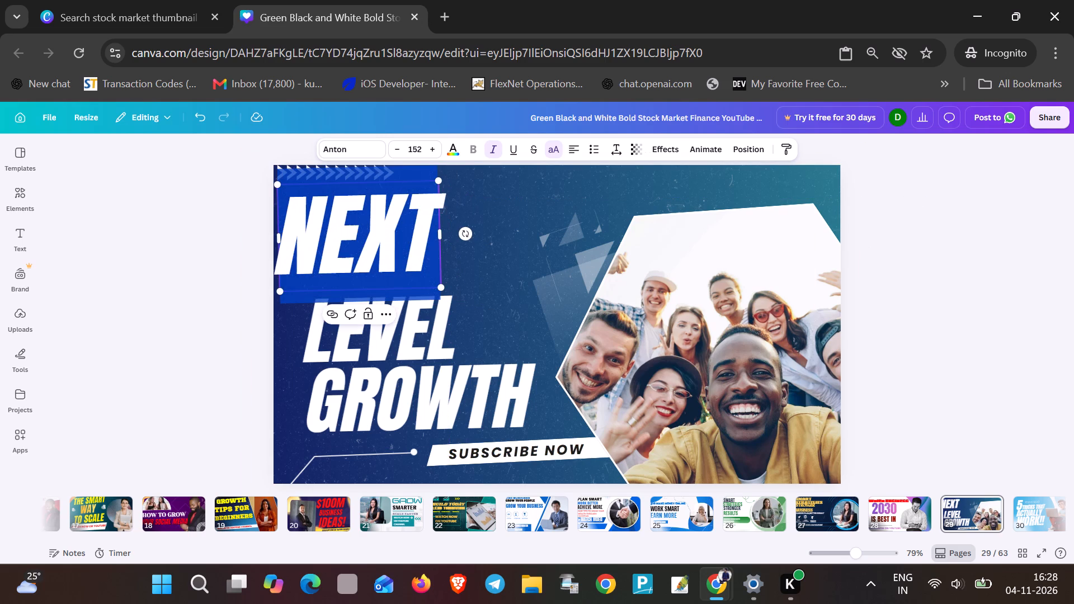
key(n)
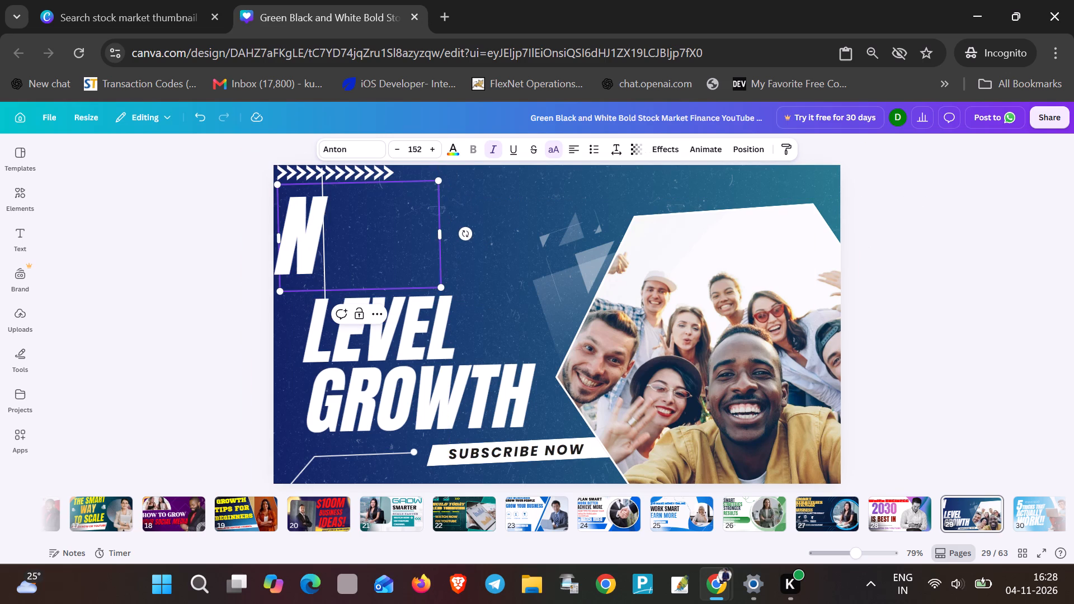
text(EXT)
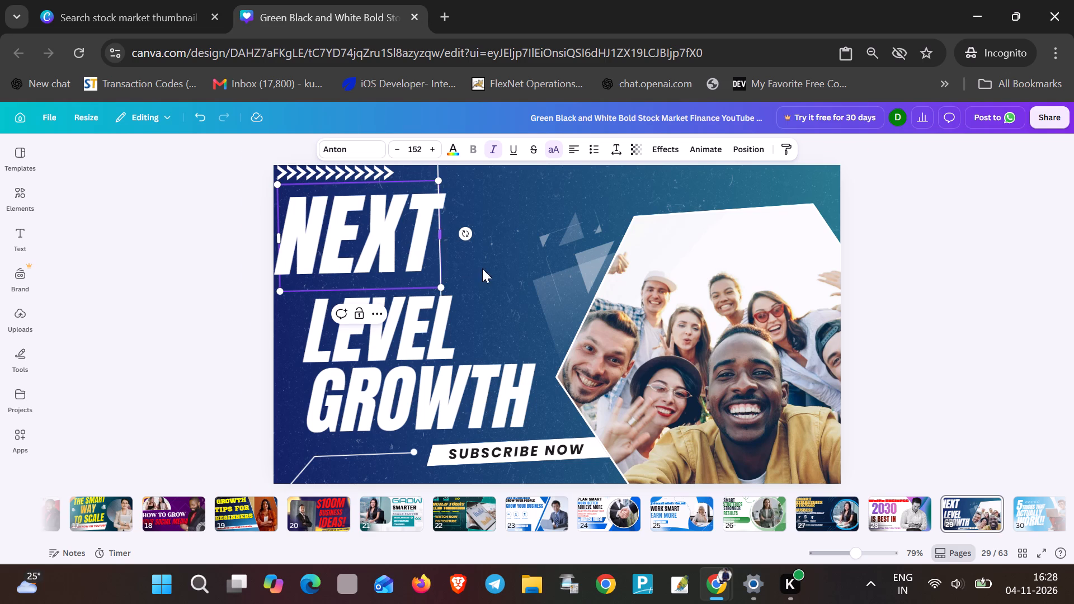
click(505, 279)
Change the NEXT text's font to Carter One.
triple_click(300, 220)
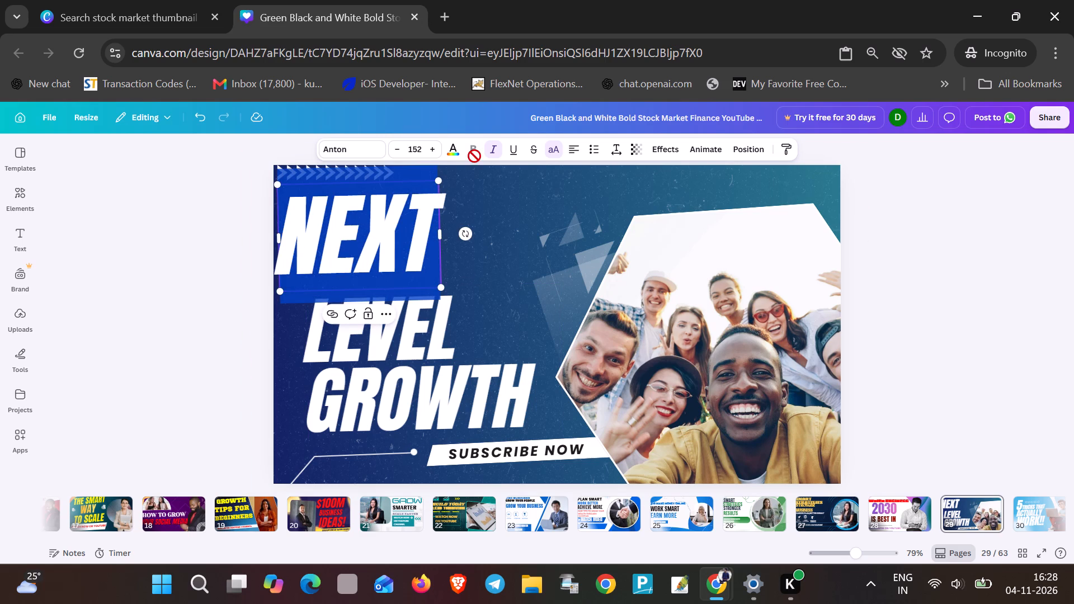
click(370, 147)
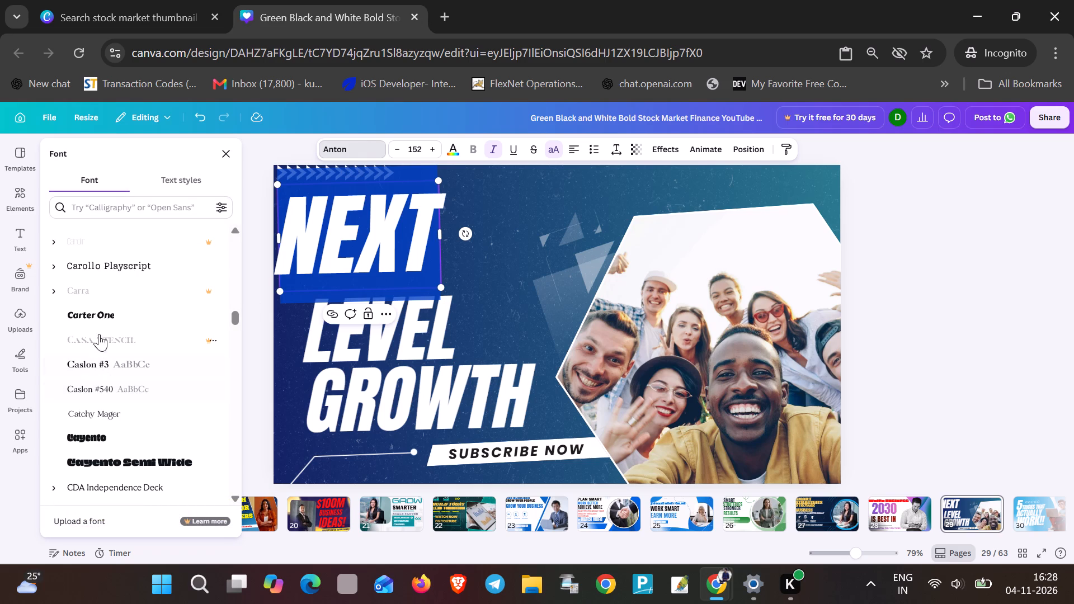
click(98, 311)
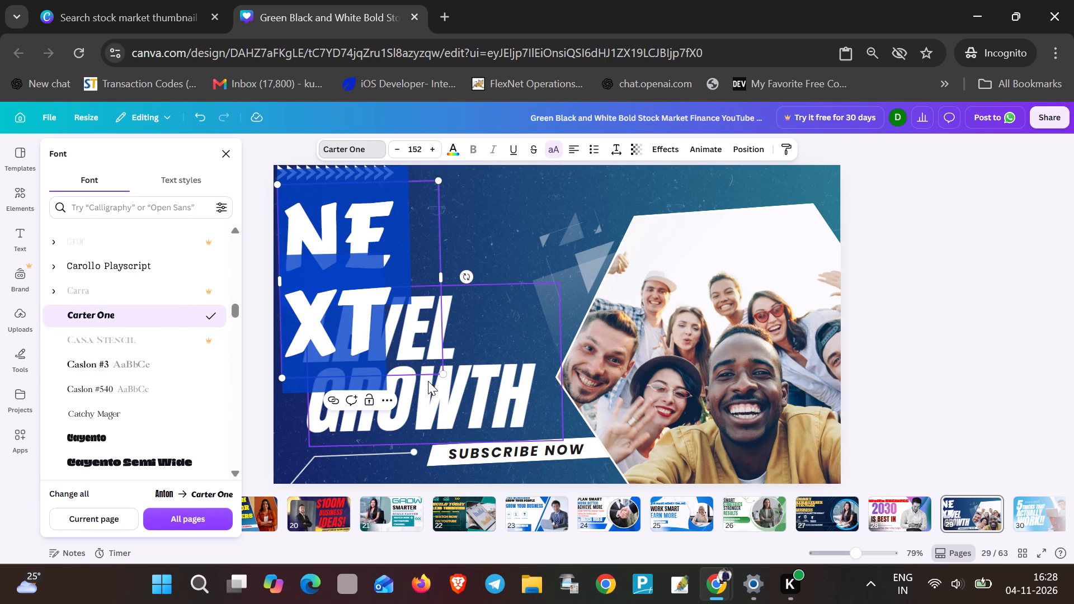
Reduce the NEXT text's font size on page 29 to 111 so the word fits on one line.
triple_click(399, 143)
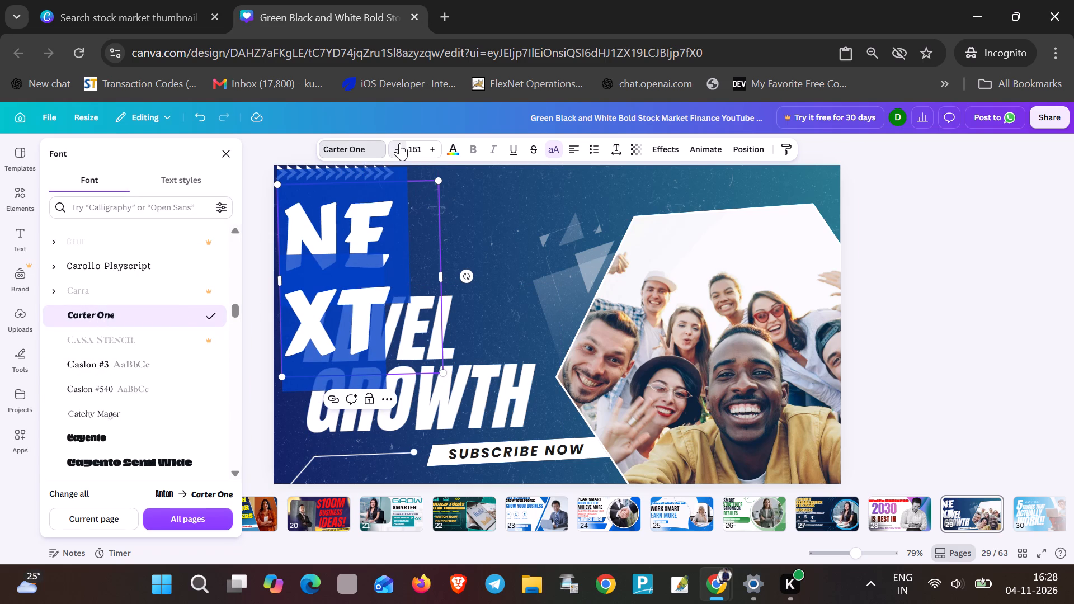
triple_click(399, 143)
triple_click(400, 143)
triple_click(399, 143)
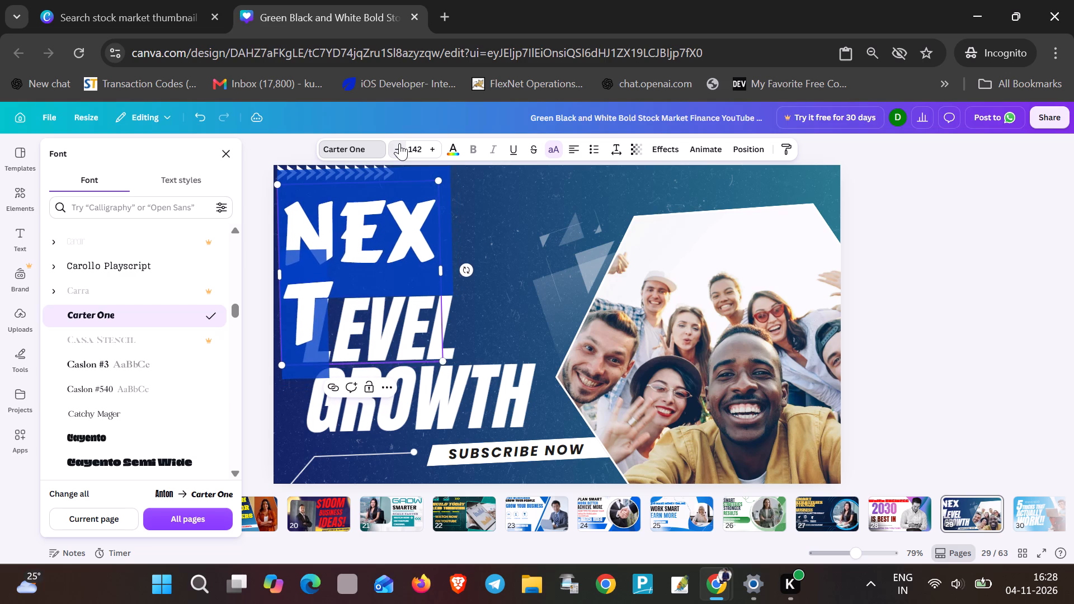
triple_click(400, 143)
triple_click(400, 143)
triple_click(400, 143)
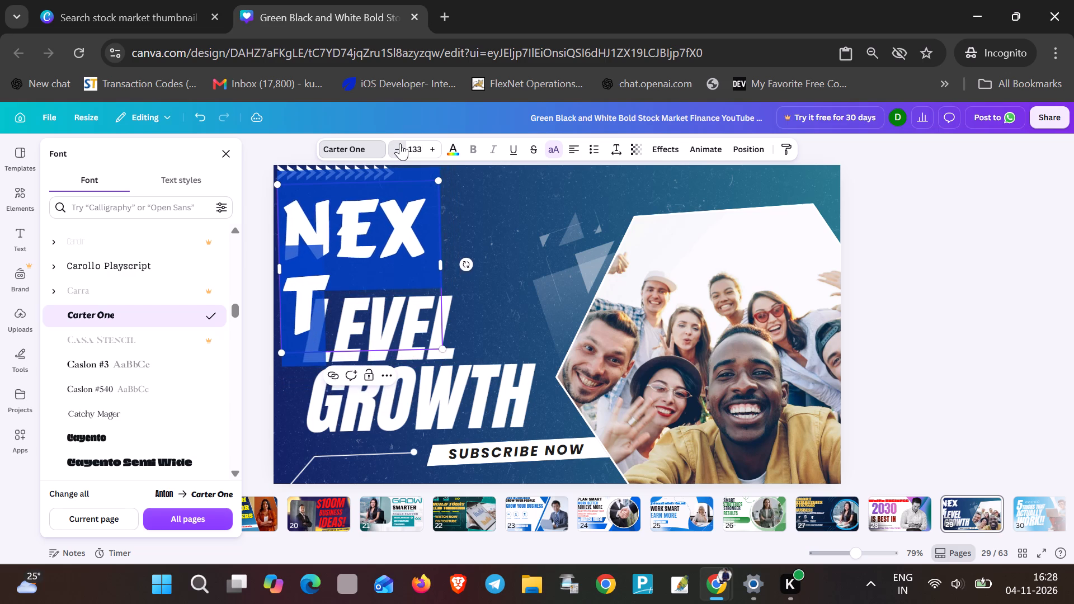
triple_click(401, 143)
triple_click(401, 143)
triple_click(401, 143)
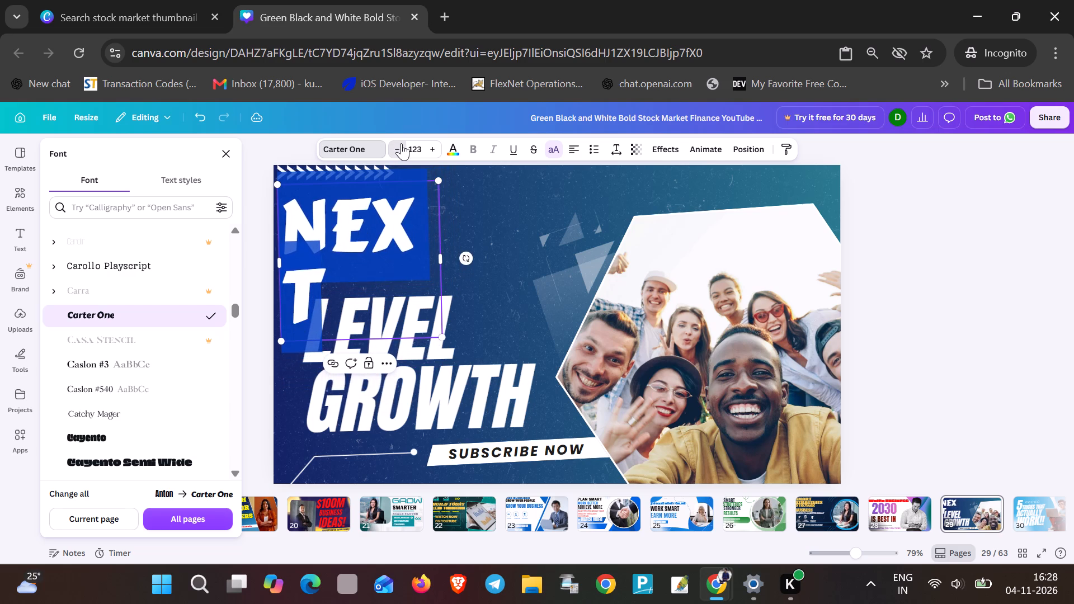
triple_click(401, 143)
triple_click(401, 143)
triple_click(401, 143)
double_click(401, 143)
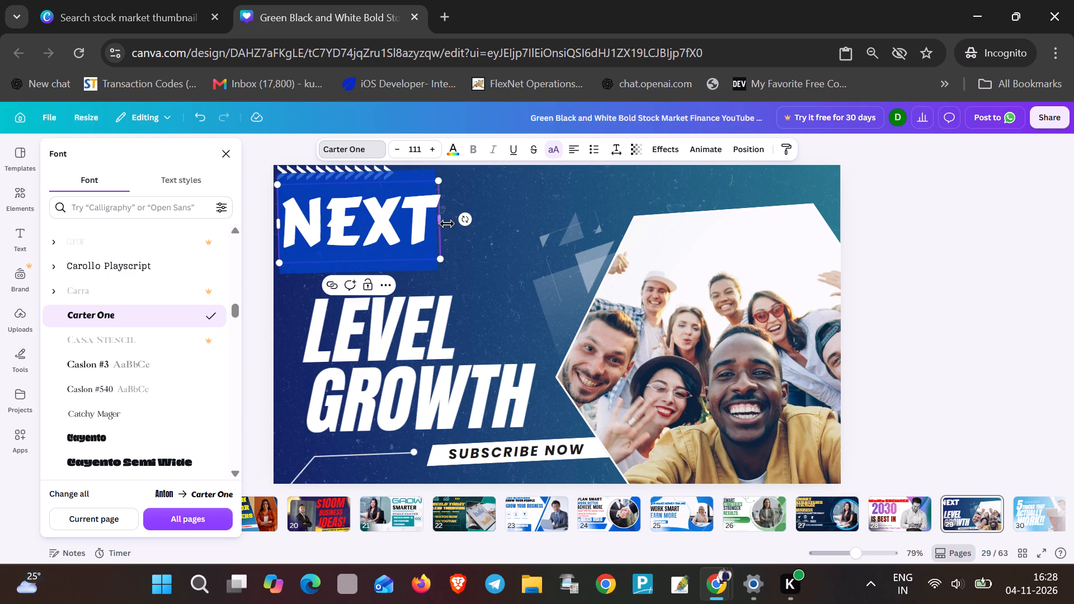
Widen the NEXT text box, and scale the text up proportionally to font size 148.
drag(447, 224, 526, 230)
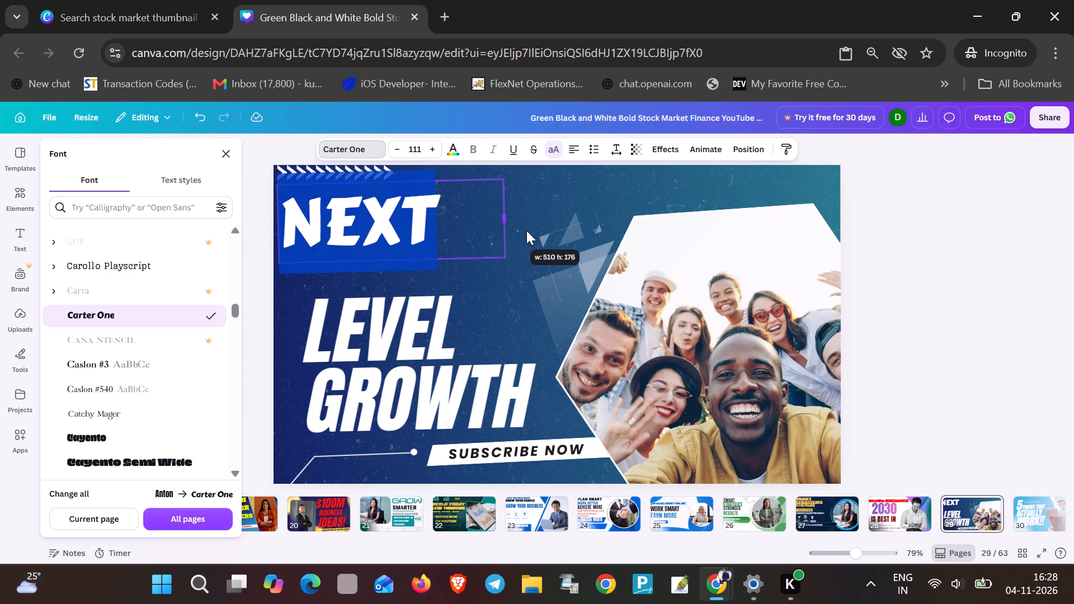
drag(526, 230, 533, 232)
click(431, 228)
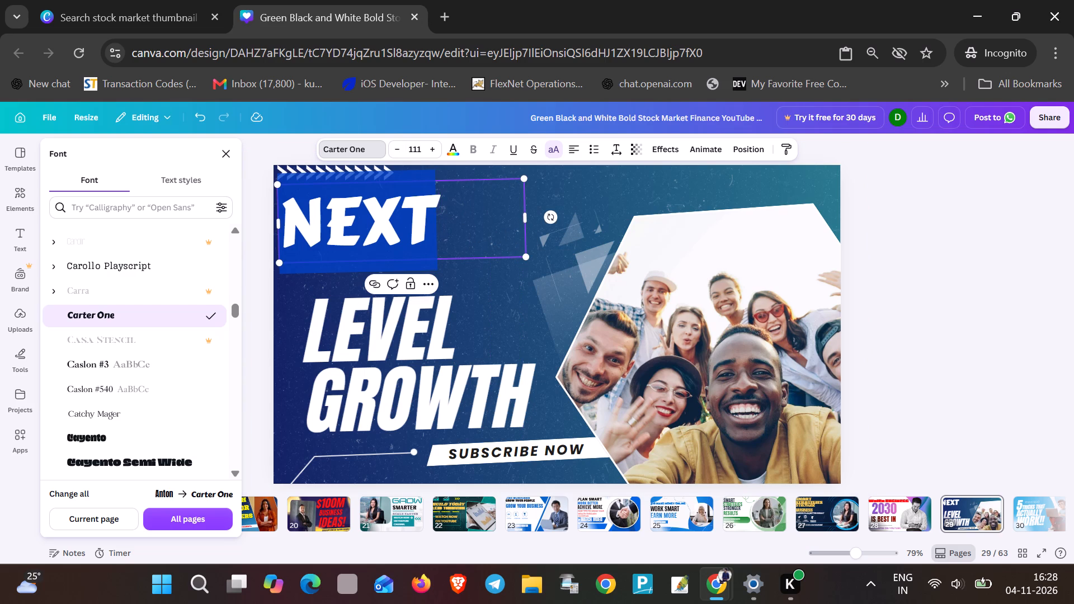
click(384, 216)
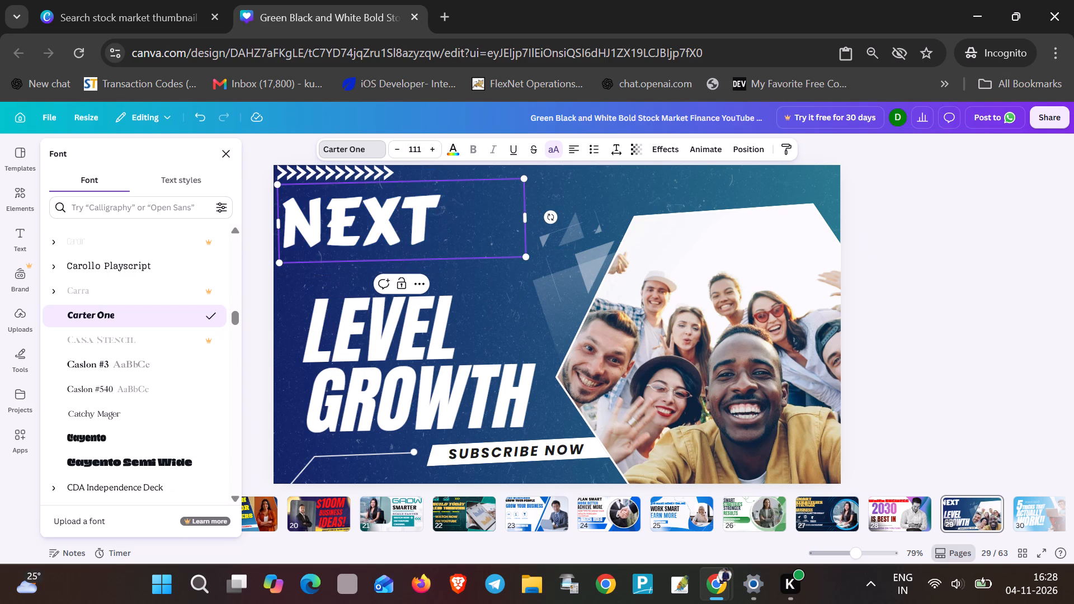
drag(525, 261, 560, 276)
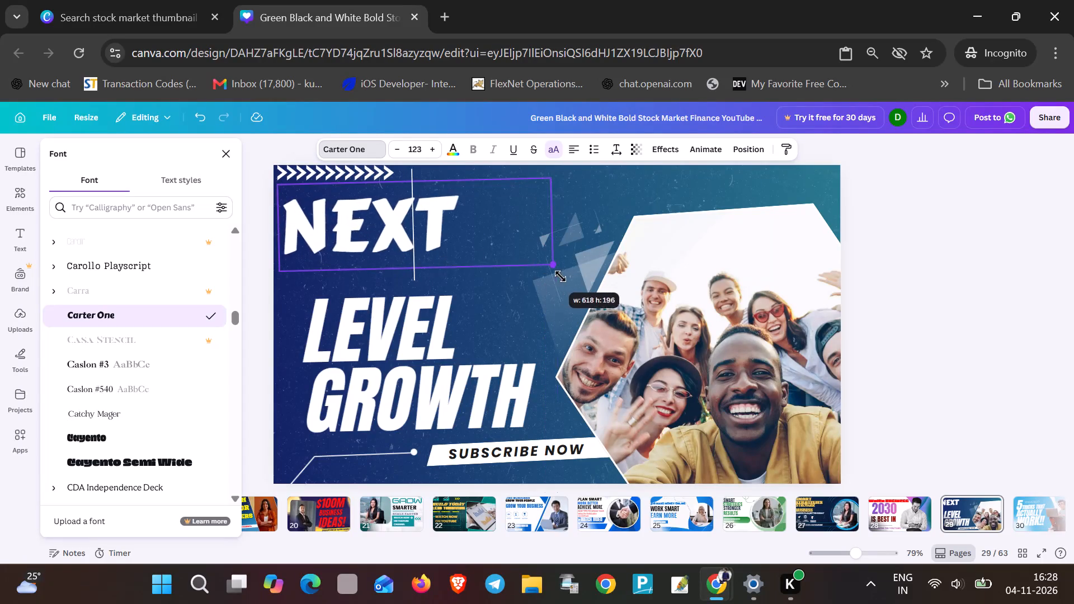
drag(560, 276, 607, 285)
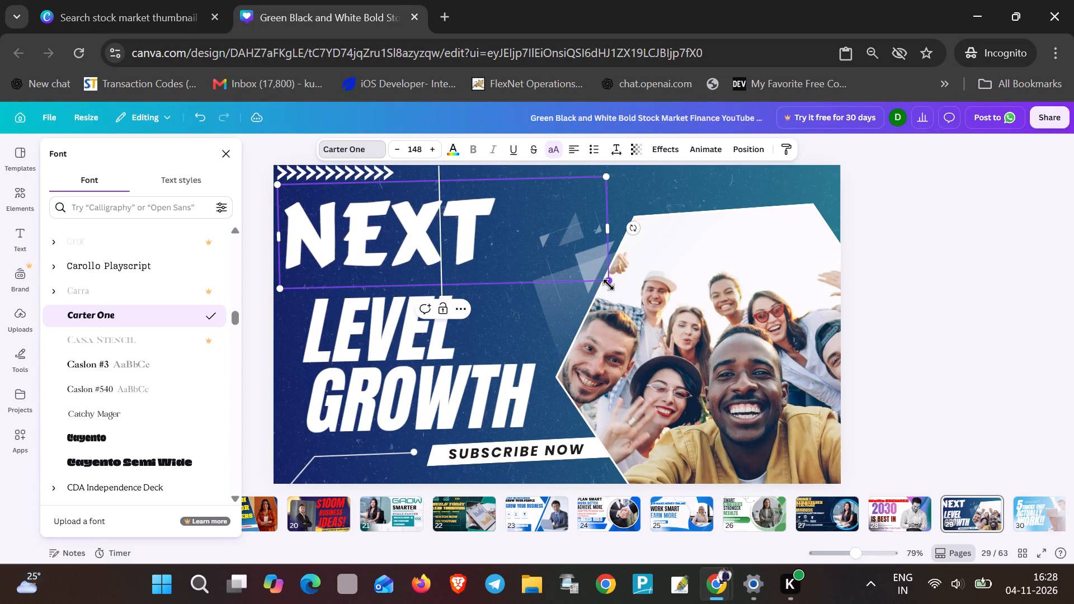
Recolour the whole word NEXT yellow, #ffc300.
drag(519, 224, 343, 238)
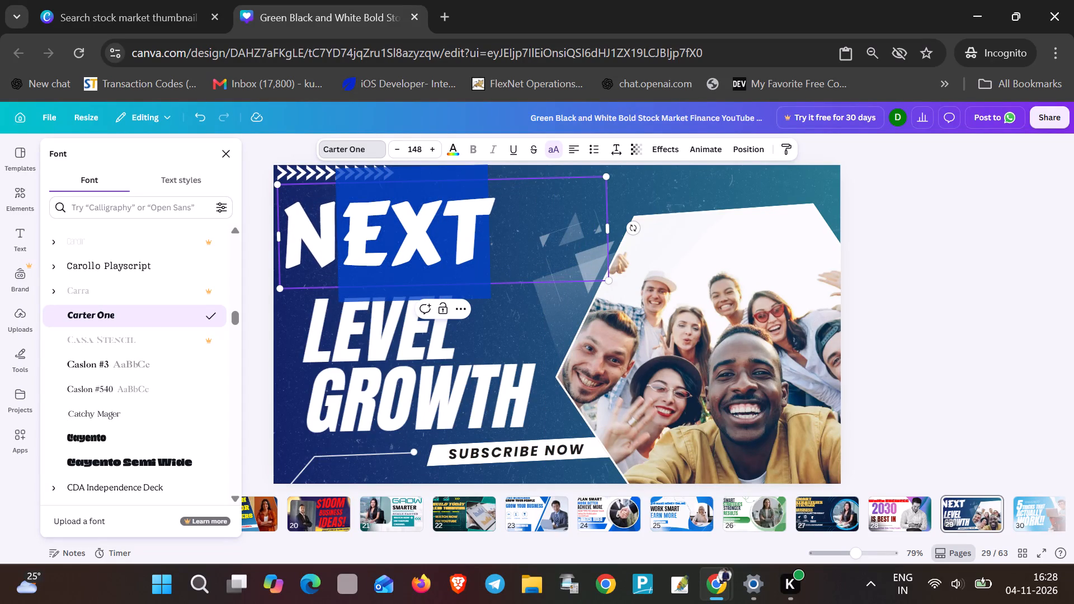
drag(343, 238, 305, 240)
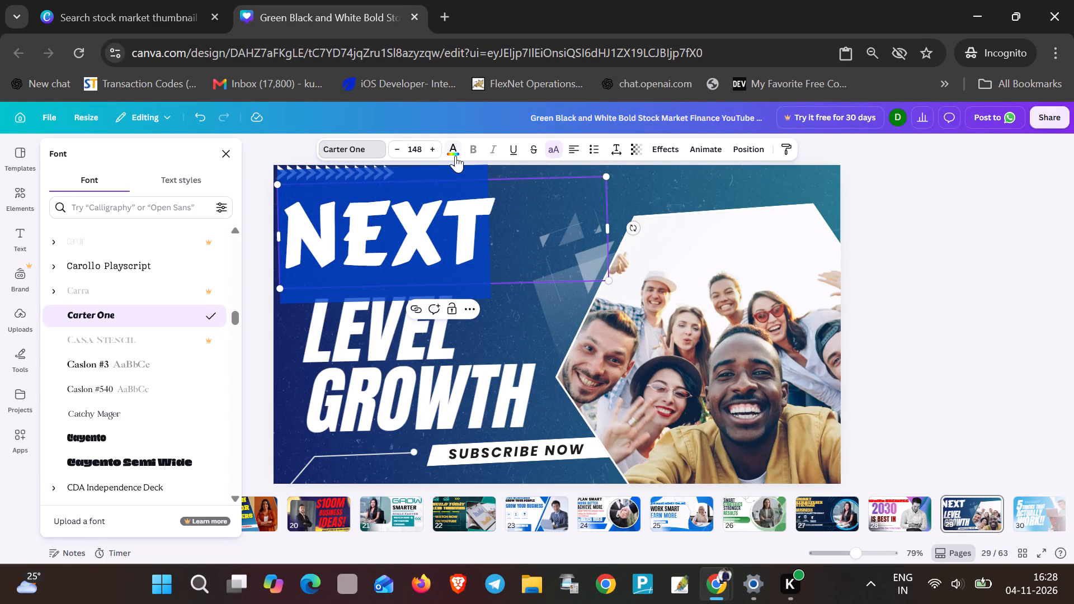
click(455, 155)
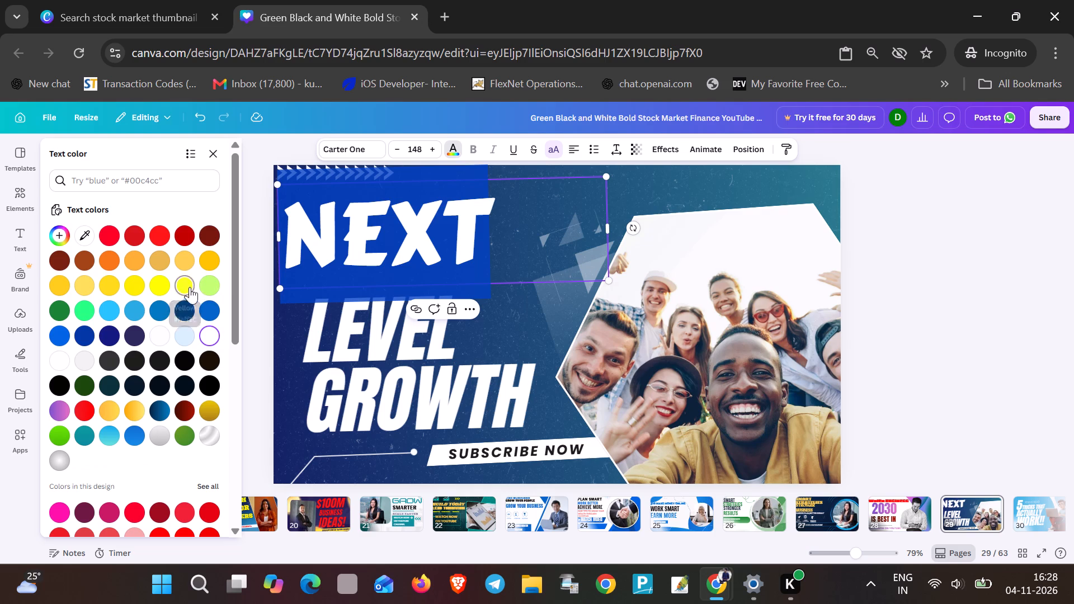
click(206, 253)
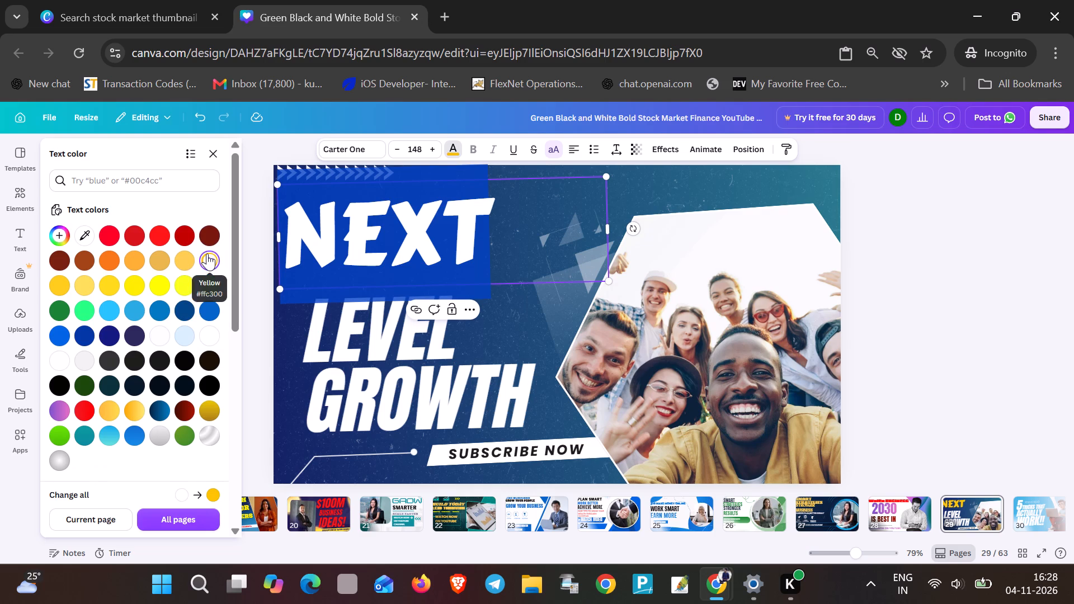
click(540, 211)
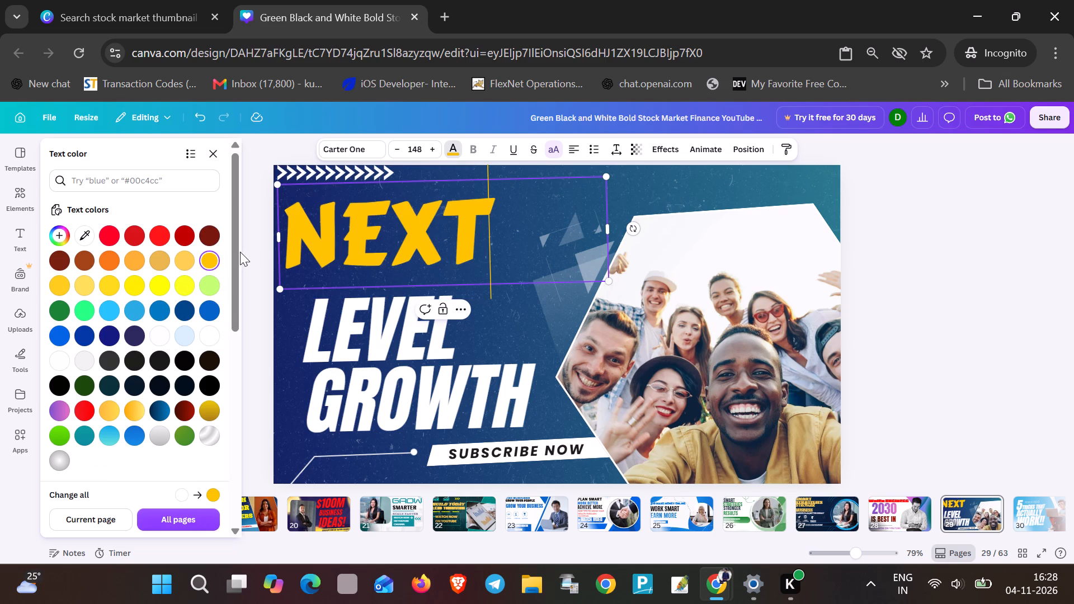
Change the NEXT text's font to Dingos Stamp.
click(355, 151)
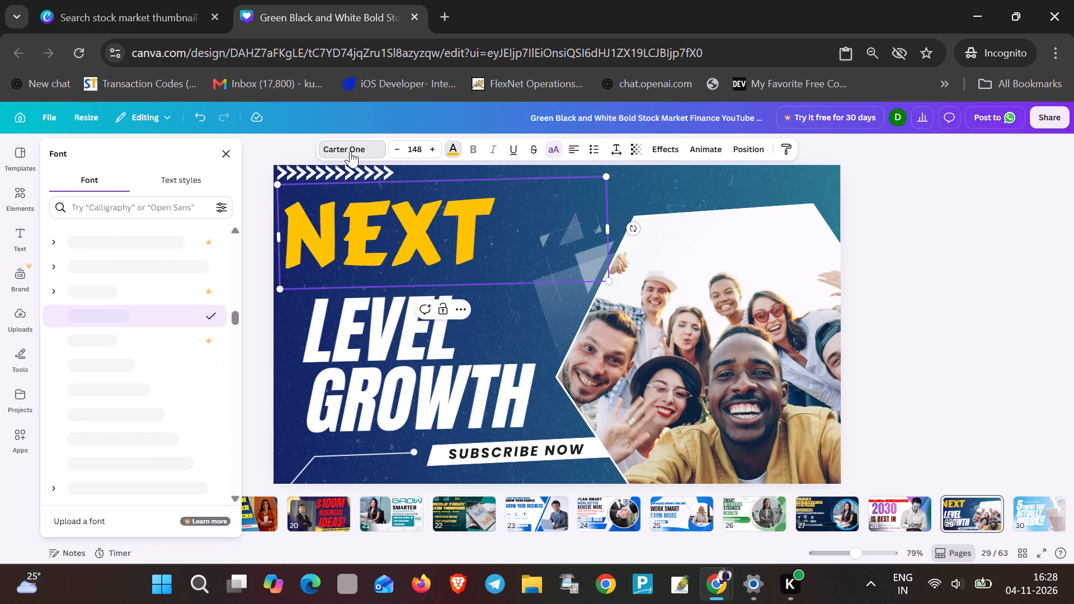
scroll(130, 321, down, 2)
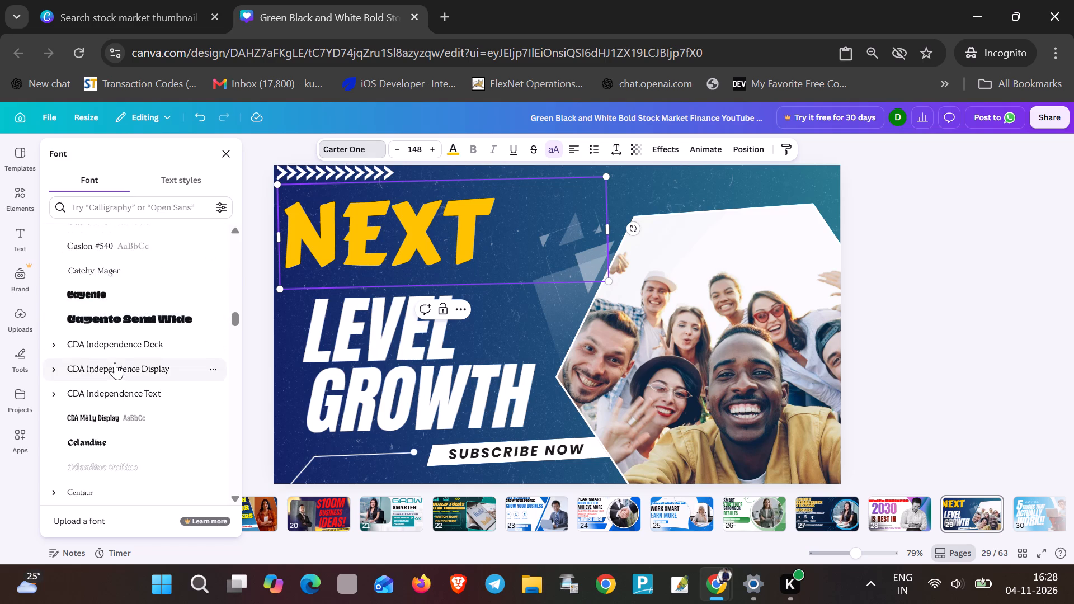
scroll(115, 362, down, 13)
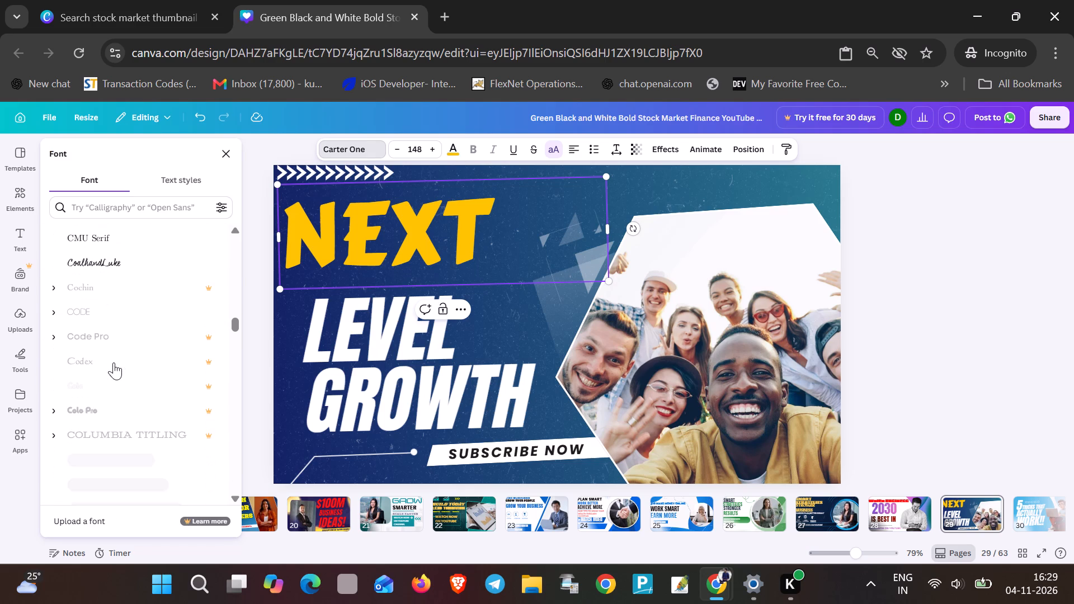
scroll(114, 362, down, 10)
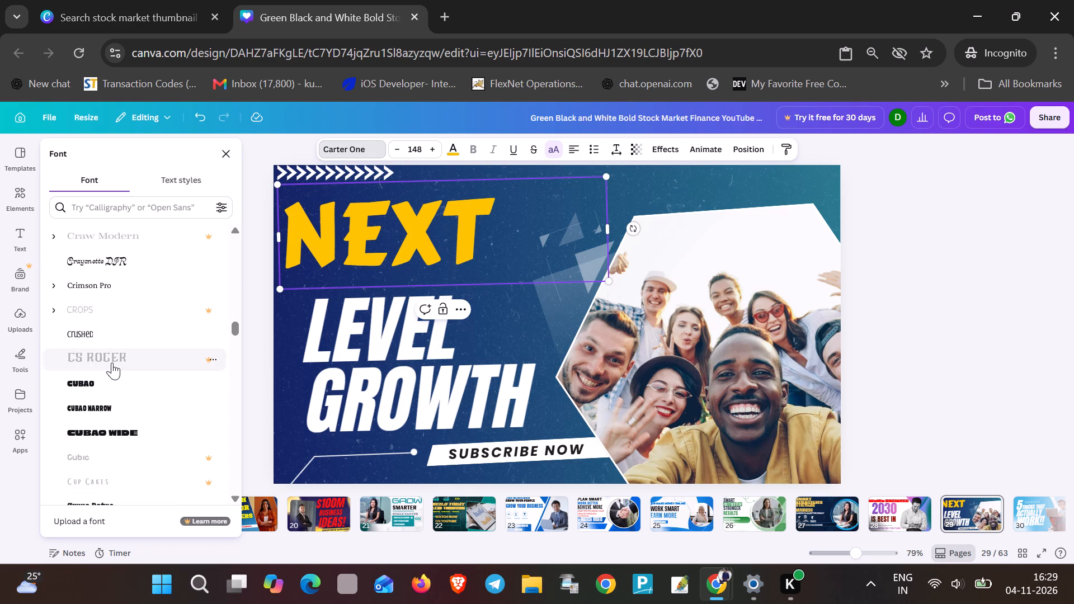
scroll(111, 362, down, 2)
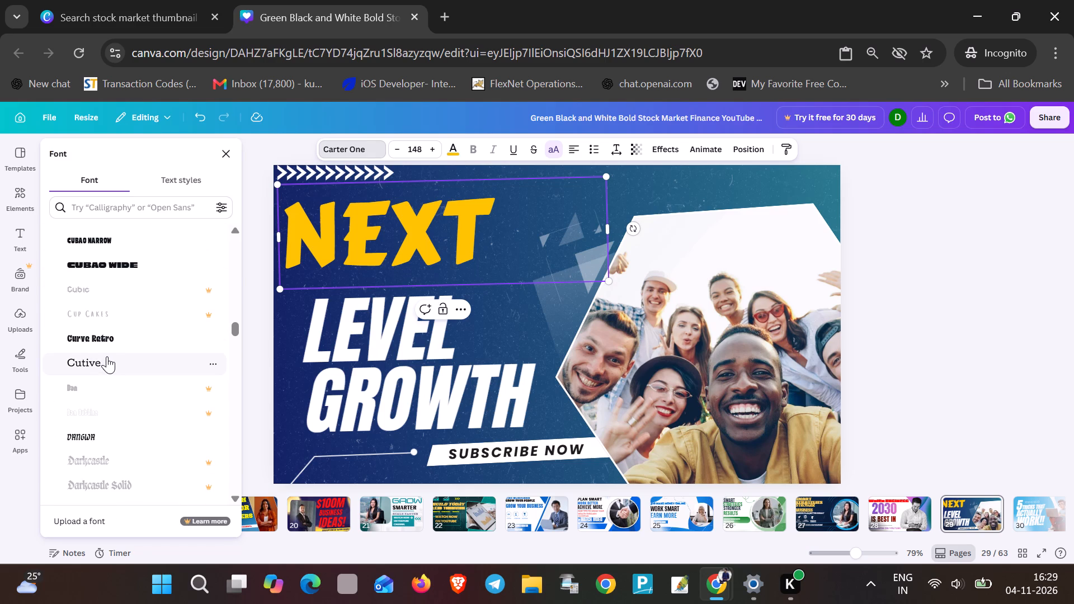
scroll(106, 355, down, 6)
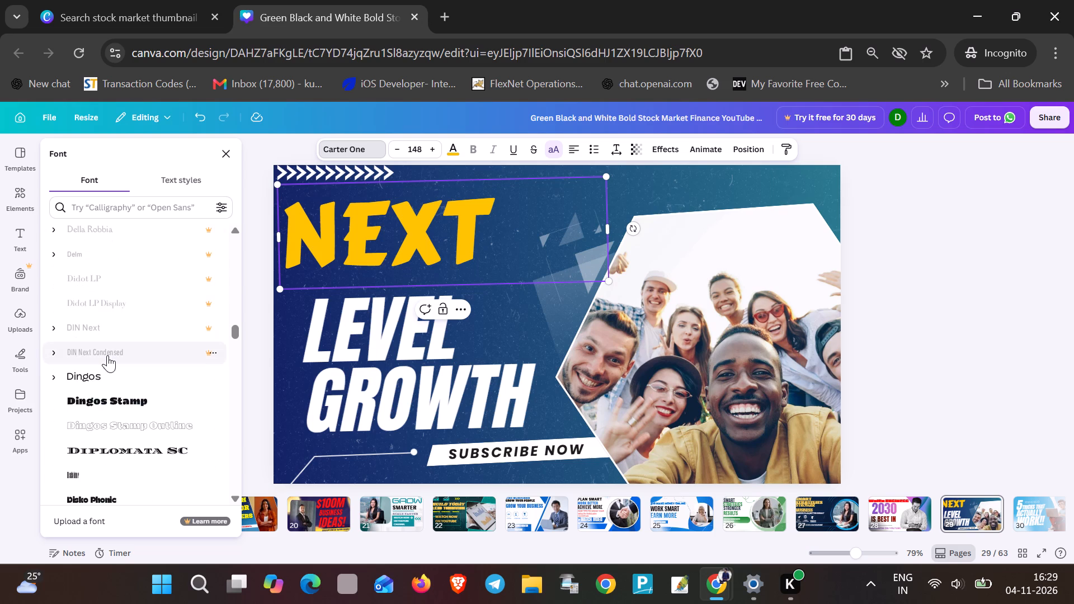
scroll(107, 355, down, 1)
click(113, 312)
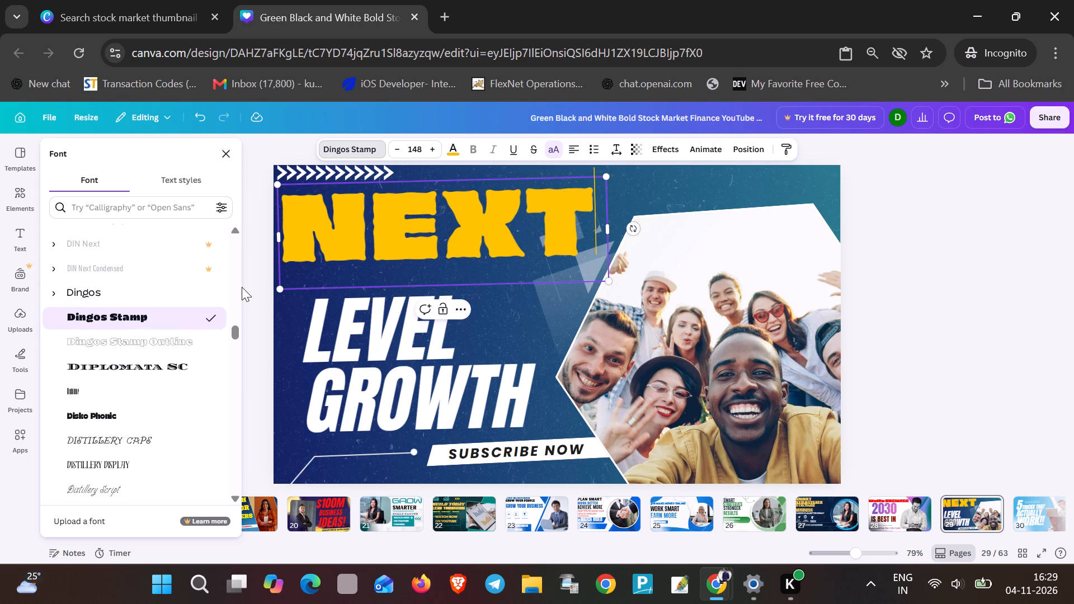
Retype the words LEVEL and GROWTH in the text box below NEXT.
click(386, 325)
double_click(385, 326)
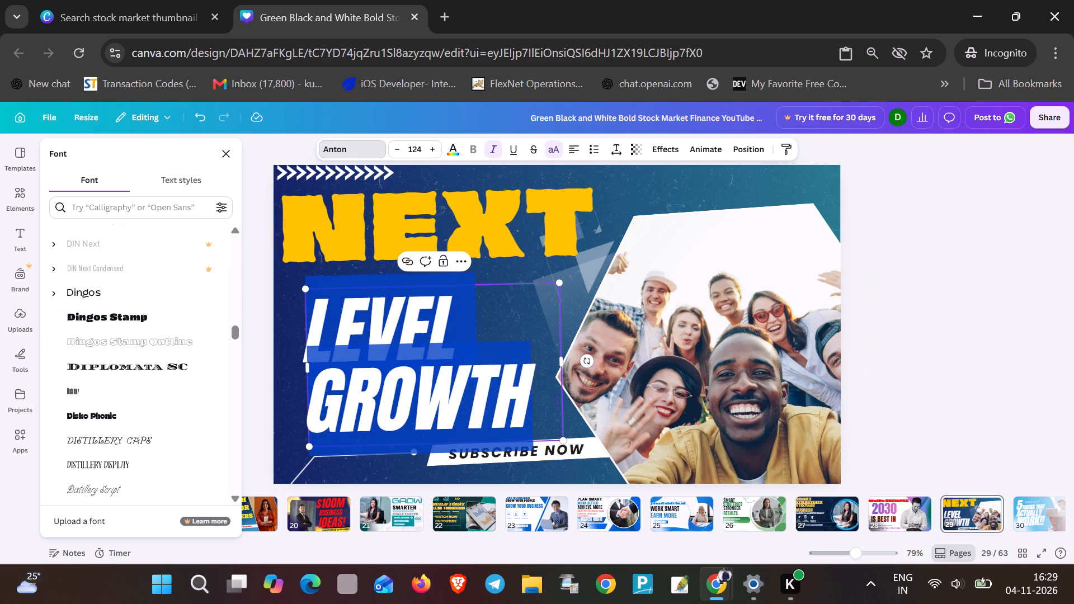
click(409, 326)
drag(456, 323, 315, 338)
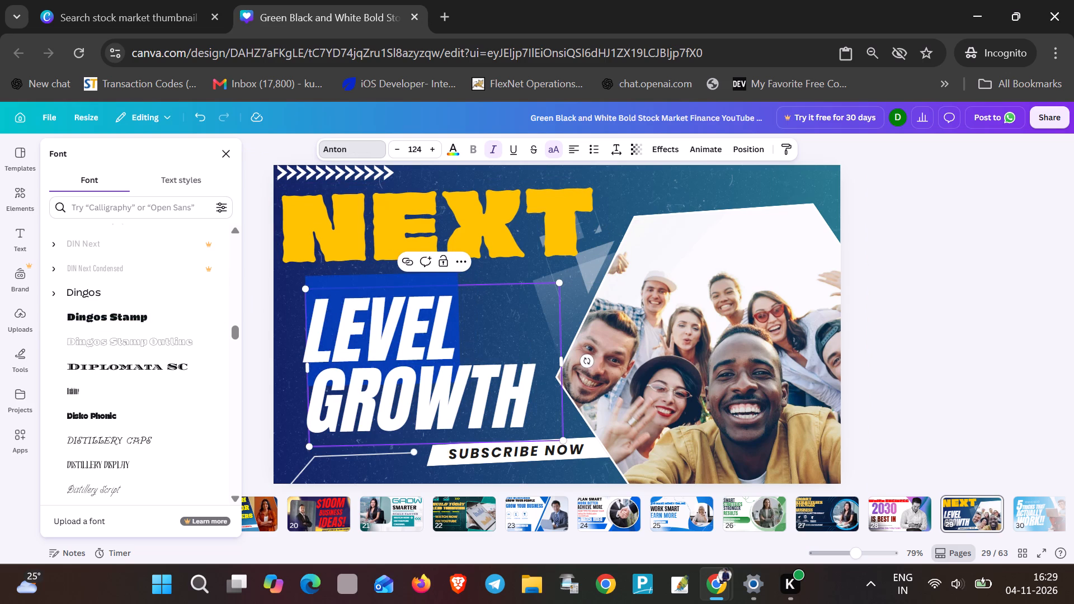
text(LEVEL)
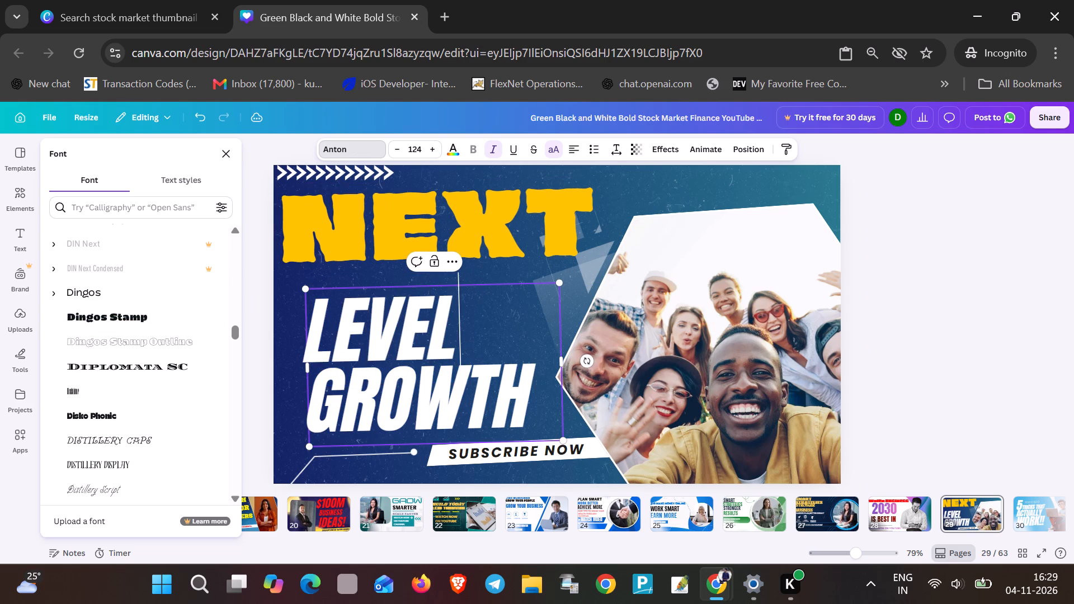
double_click(427, 411)
click(550, 400)
drag(550, 399, 460, 392)
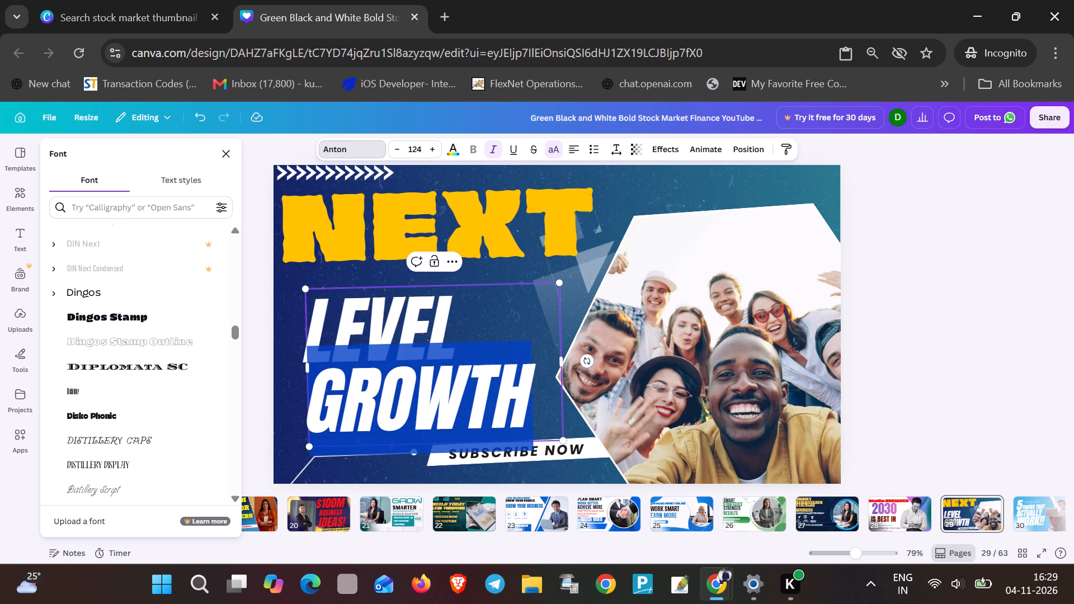
drag(460, 392, 458, 392)
key(g)
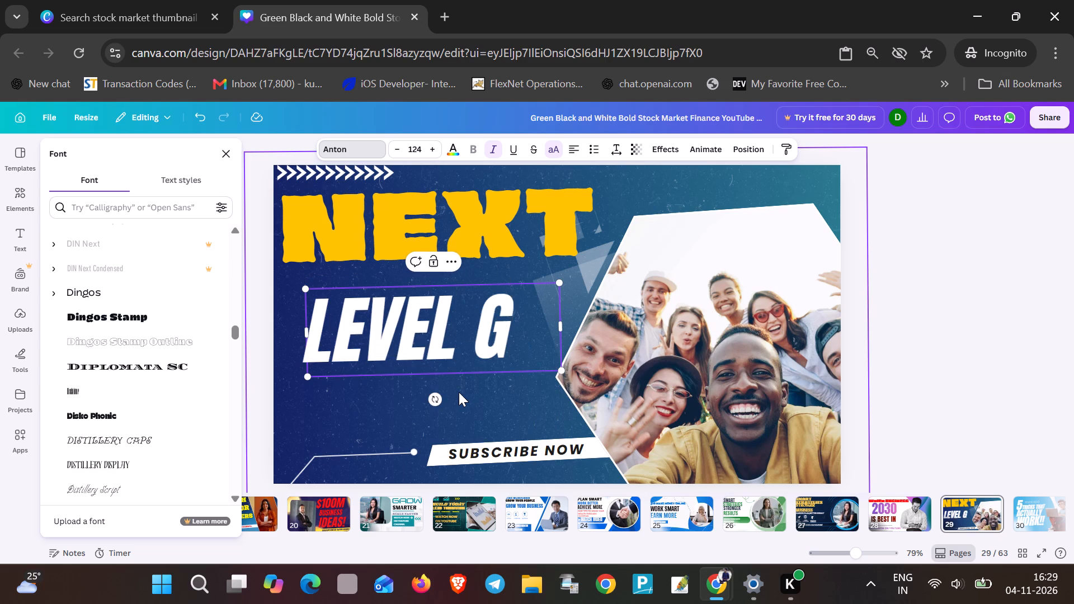
text(ROWTH)
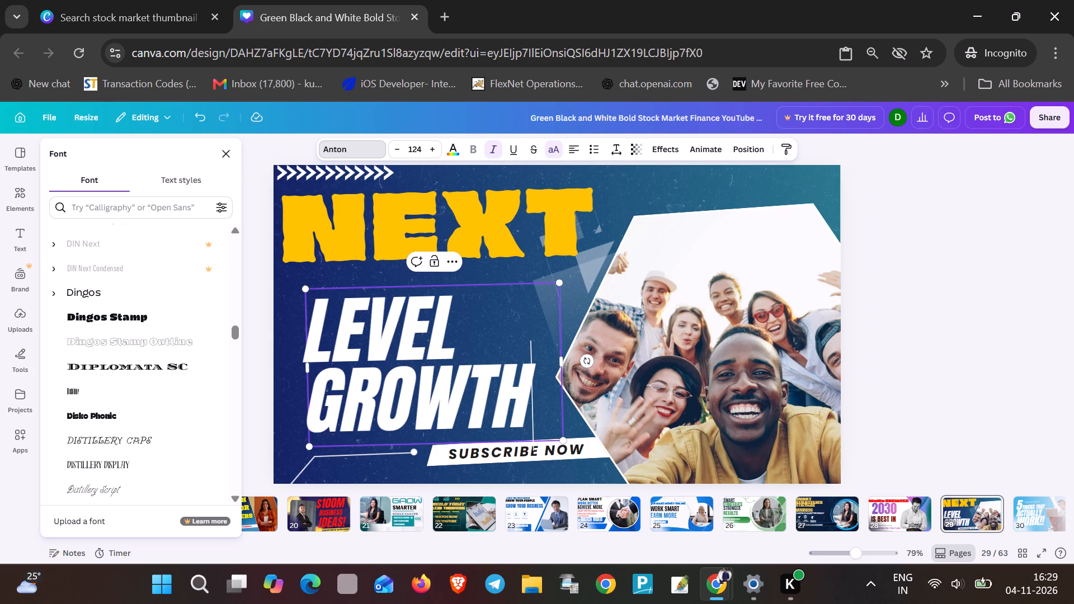
Select all the LEVEL GROWTH text and reduce its font size to 106.
click(471, 367)
click(446, 318)
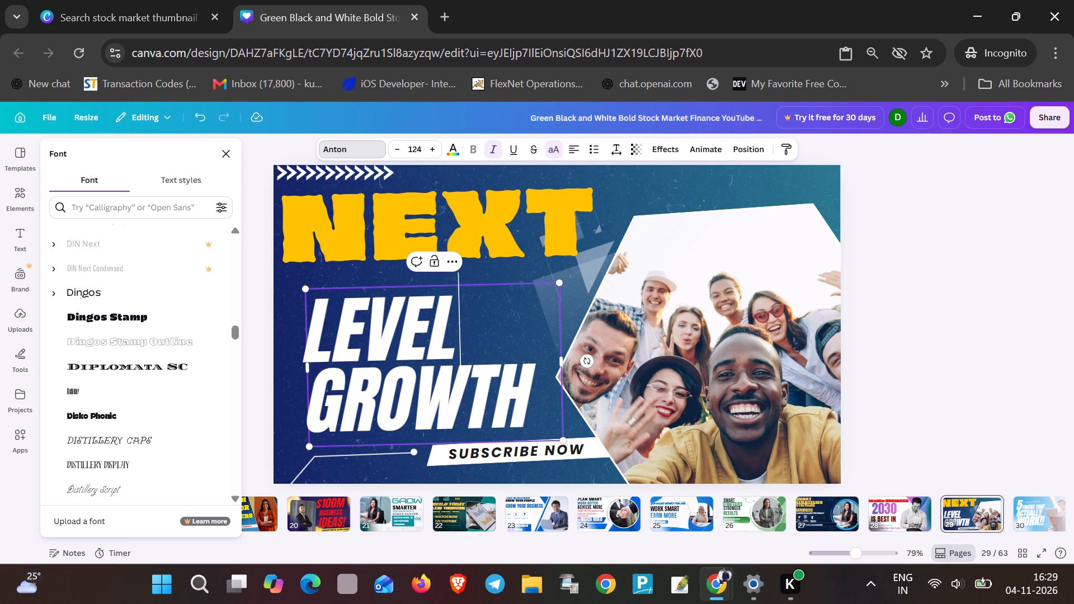
drag(457, 315, 328, 318)
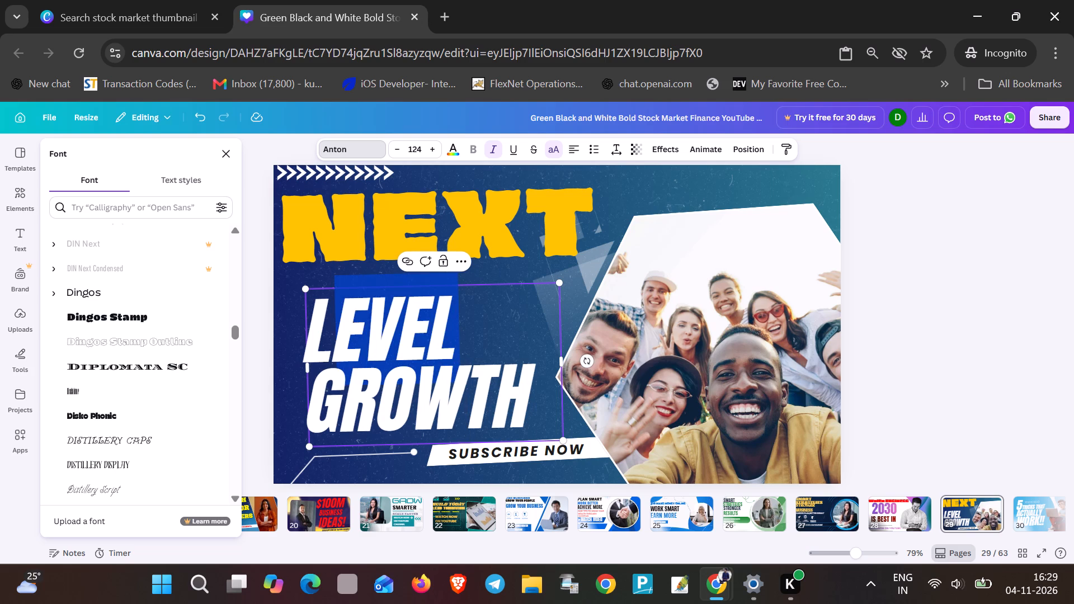
click(453, 386)
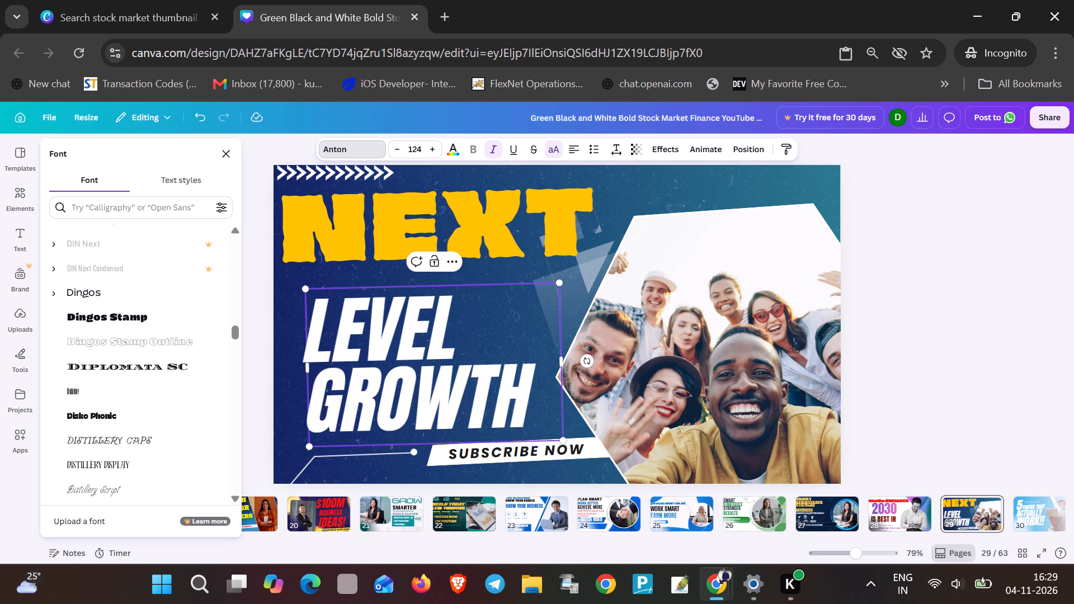
click(524, 369)
drag(556, 399, 315, 339)
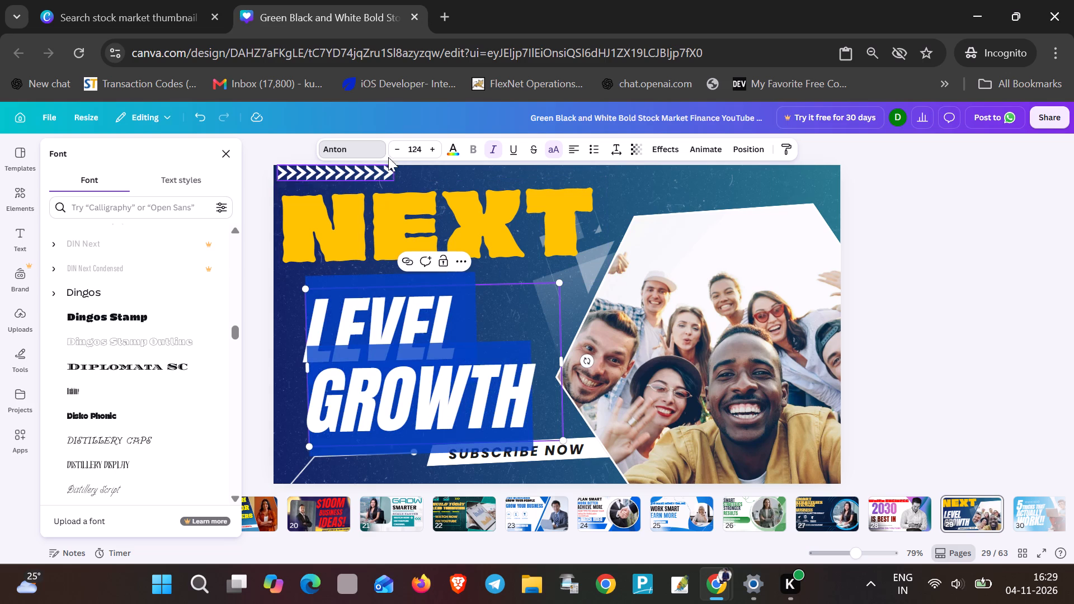
click(402, 150)
triple_click(402, 150)
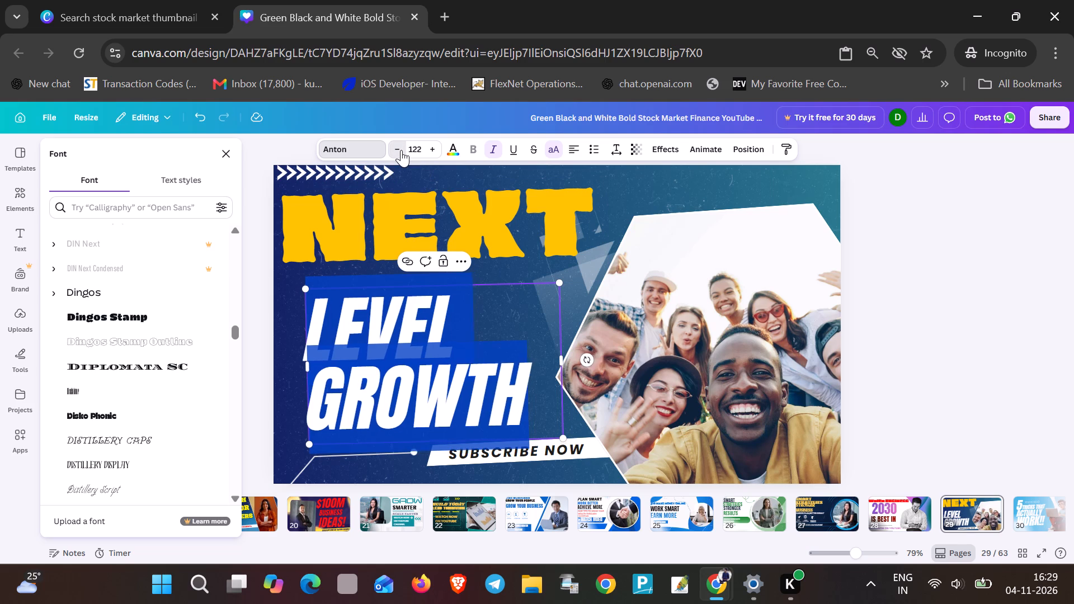
triple_click(401, 150)
triple_click(401, 150)
triple_click(401, 150)
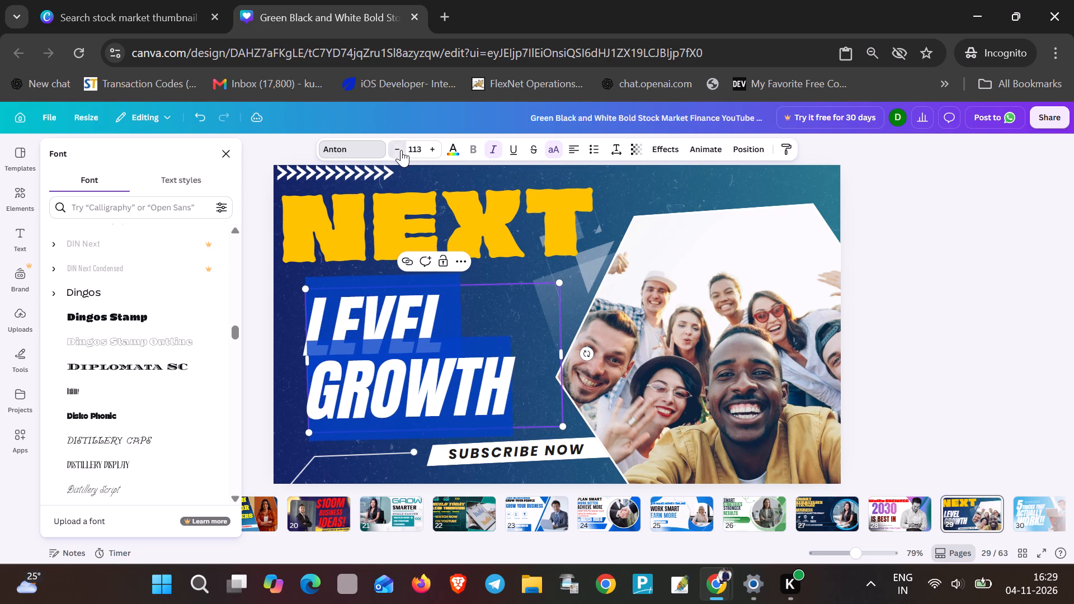
double_click(401, 150)
triple_click(397, 153)
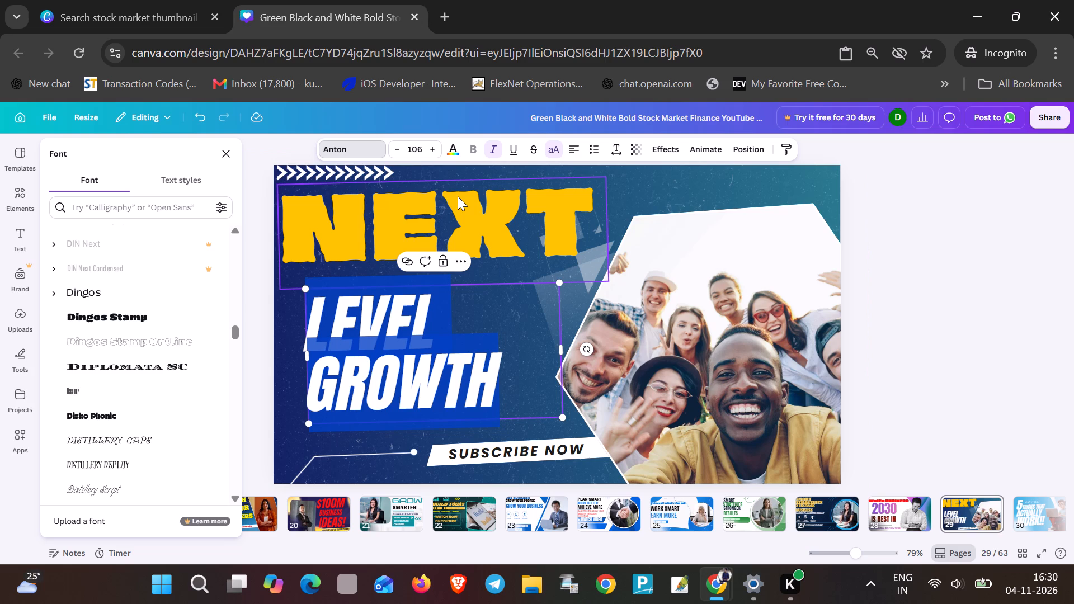
Move the LEVEL GROWTH text box left so its edge lines up with the NEXT text above.
click(469, 362)
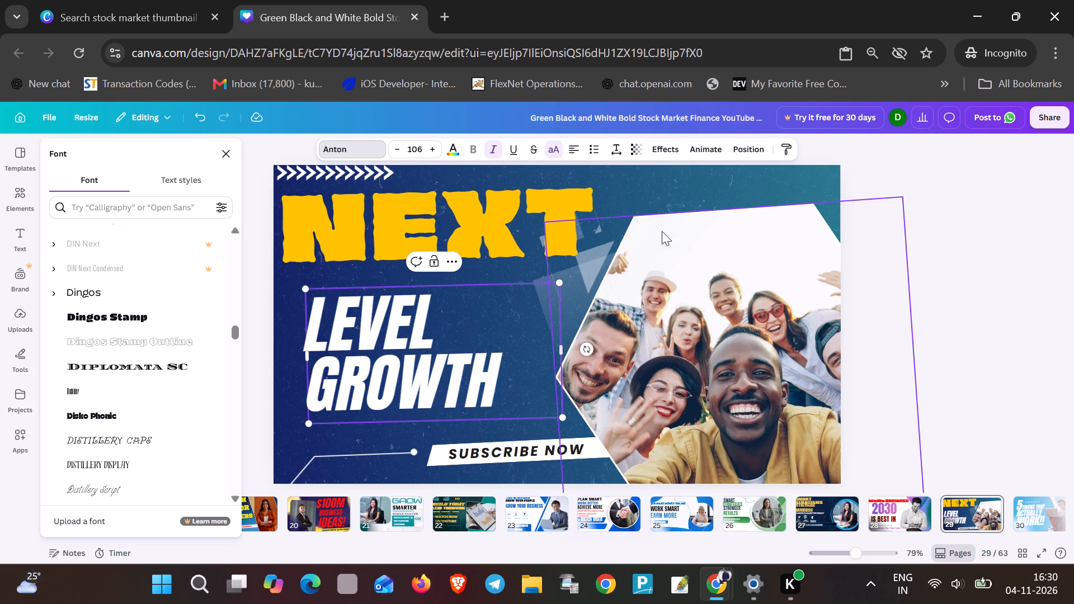
click(679, 181)
drag(432, 370, 404, 370)
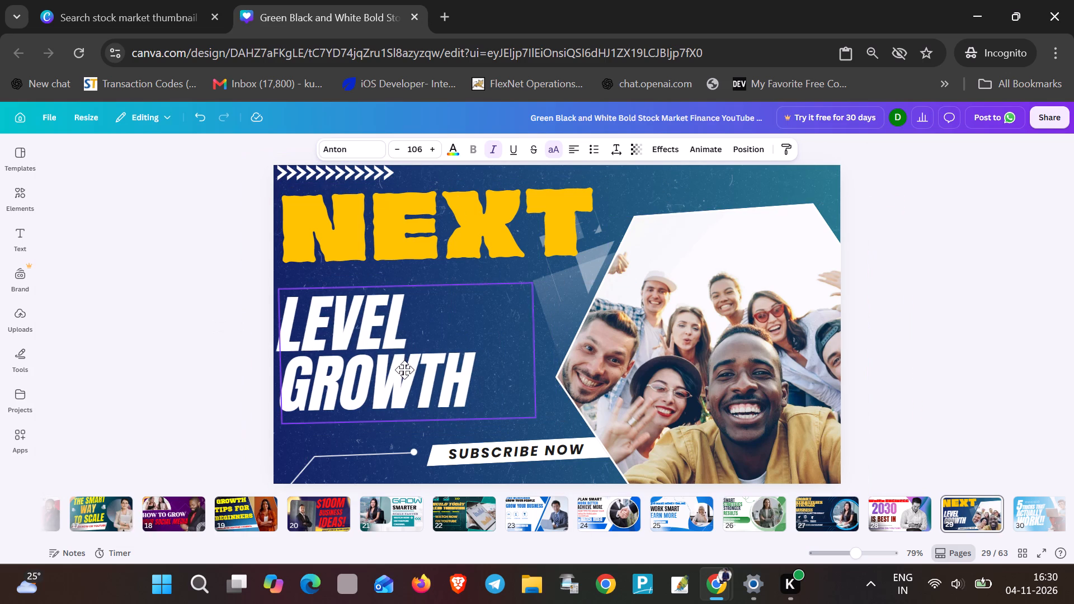
drag(404, 370, 403, 370)
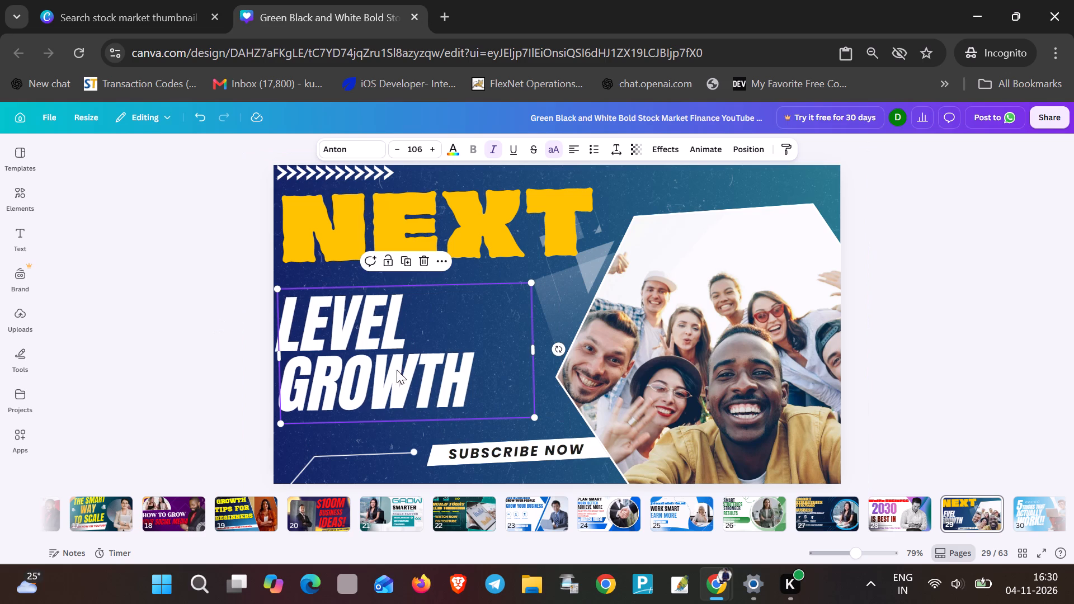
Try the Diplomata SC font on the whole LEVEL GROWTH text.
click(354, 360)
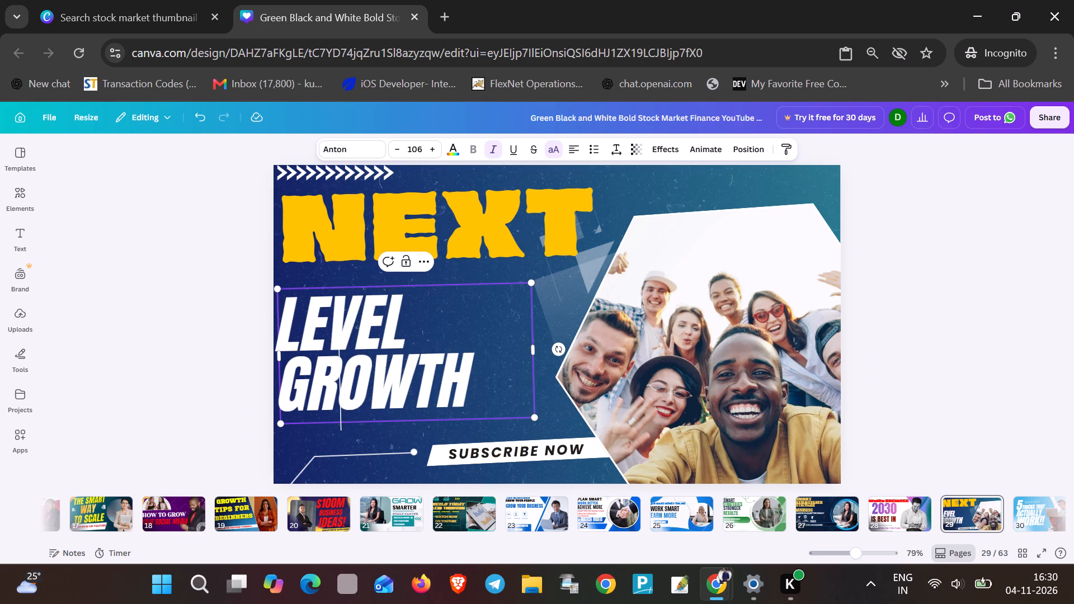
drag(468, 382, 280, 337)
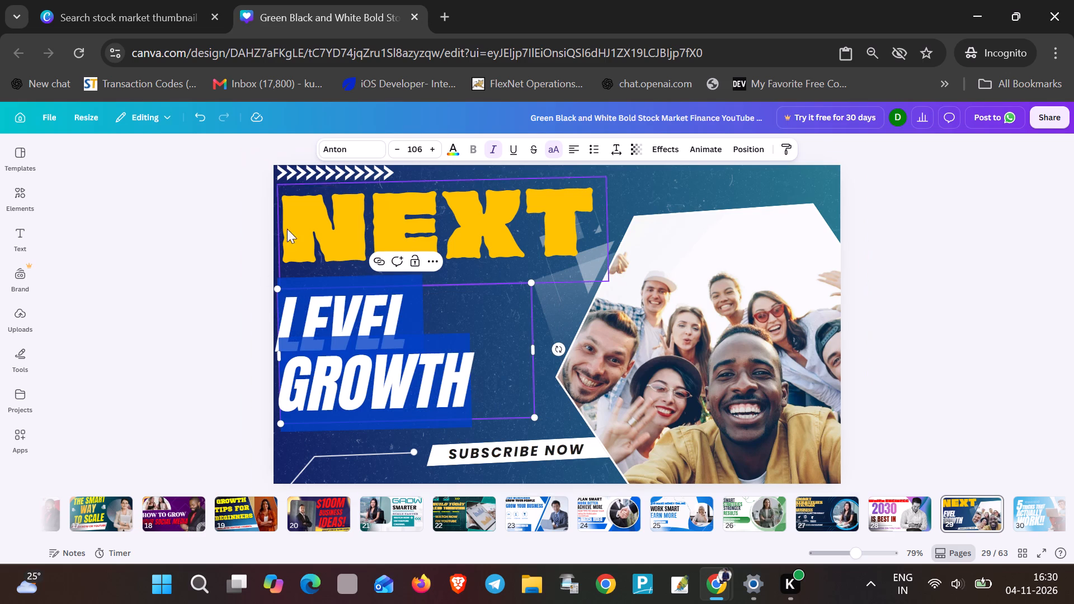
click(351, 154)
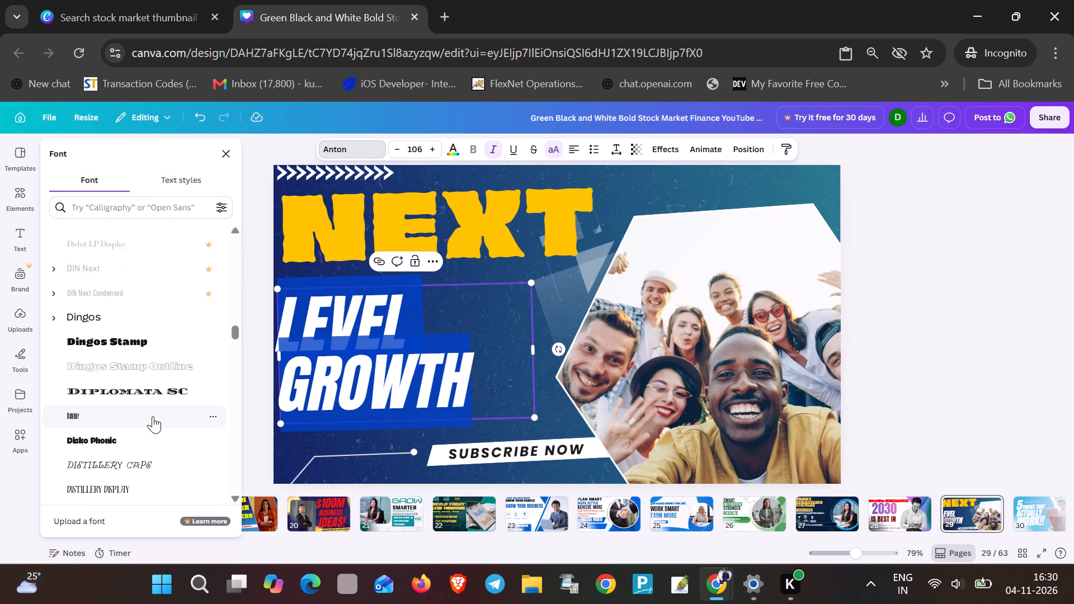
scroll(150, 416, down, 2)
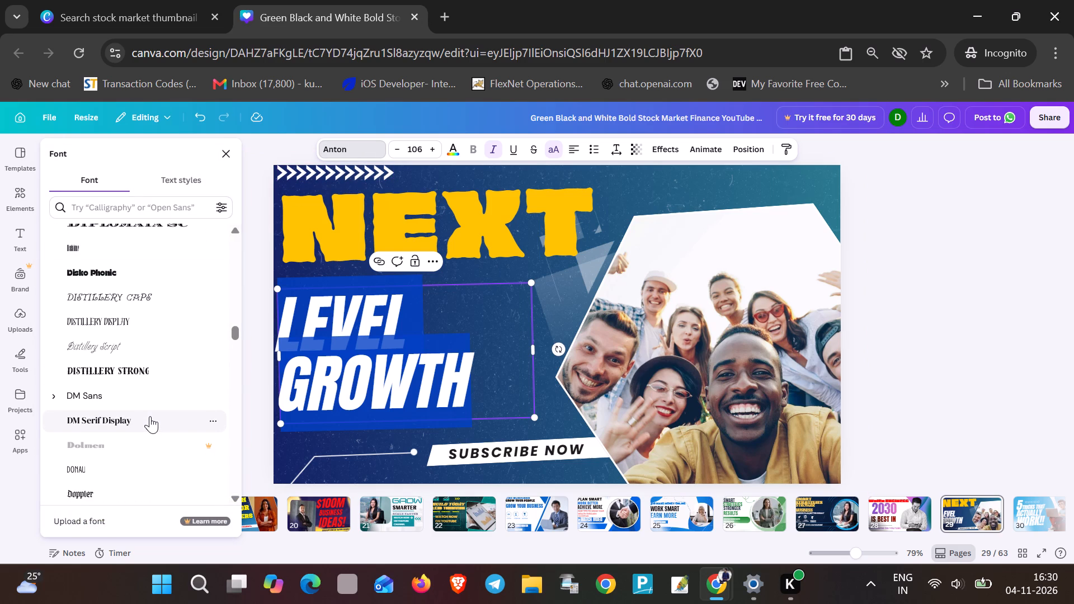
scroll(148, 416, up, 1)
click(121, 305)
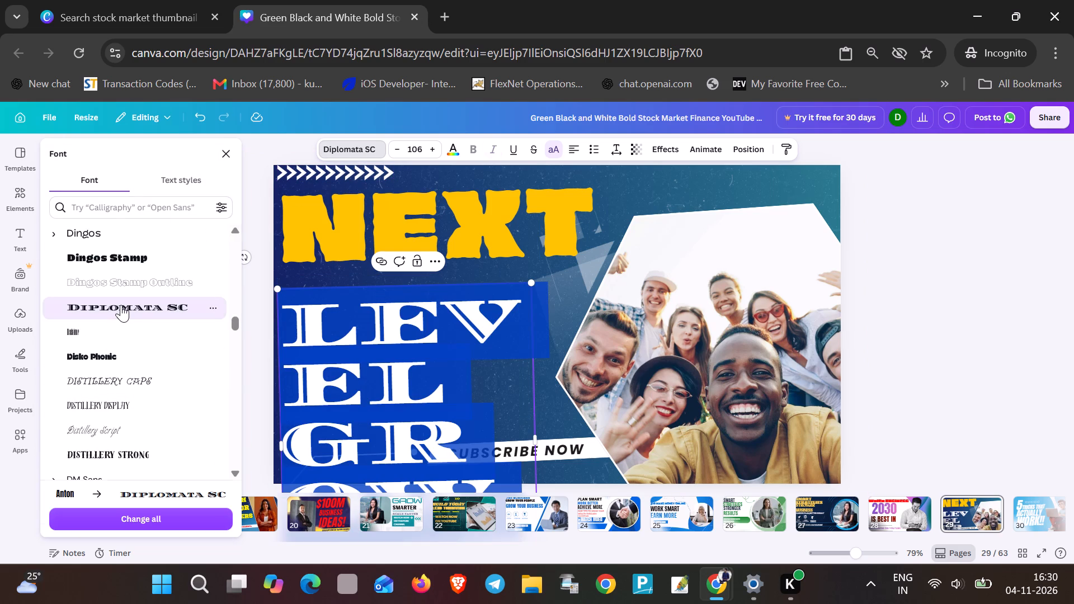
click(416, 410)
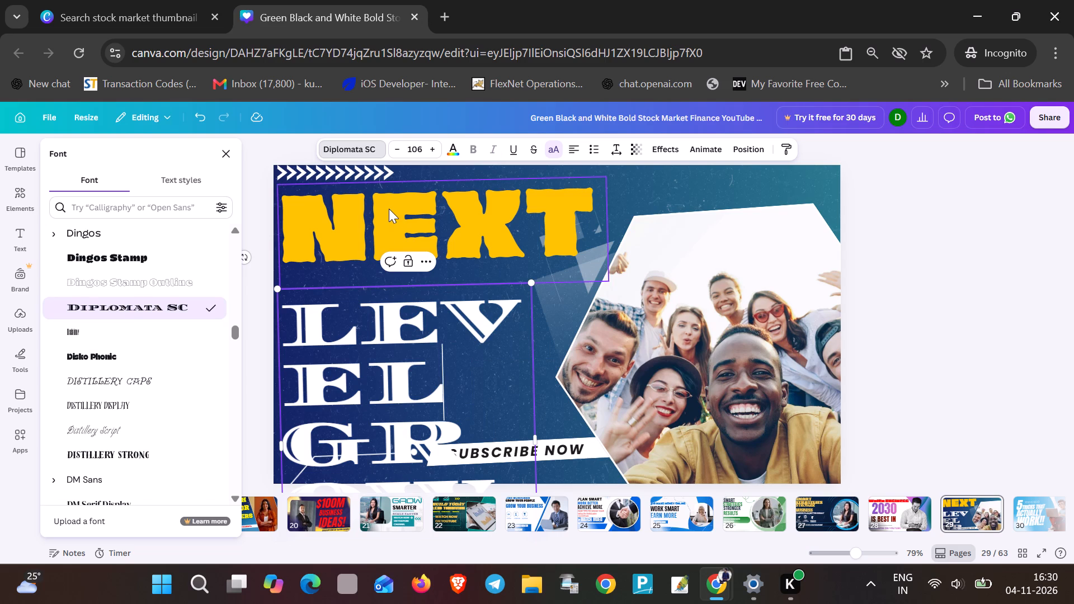
Check the font used by NEXT and apply the matching Dingos Stamp font to the LEVEL GROWTH text.
click(389, 209)
click(349, 223)
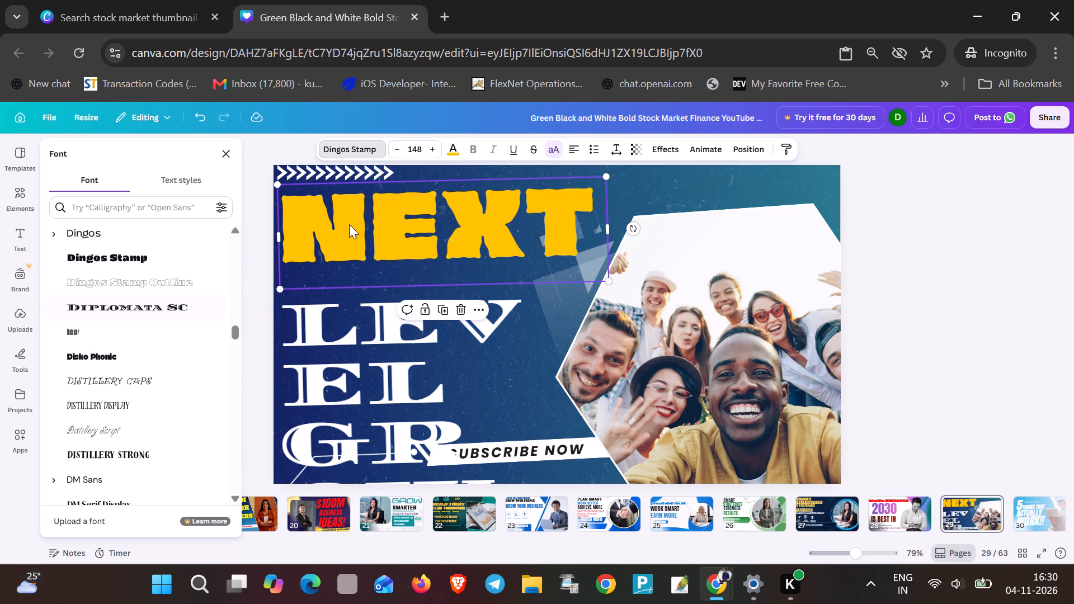
double_click(374, 244)
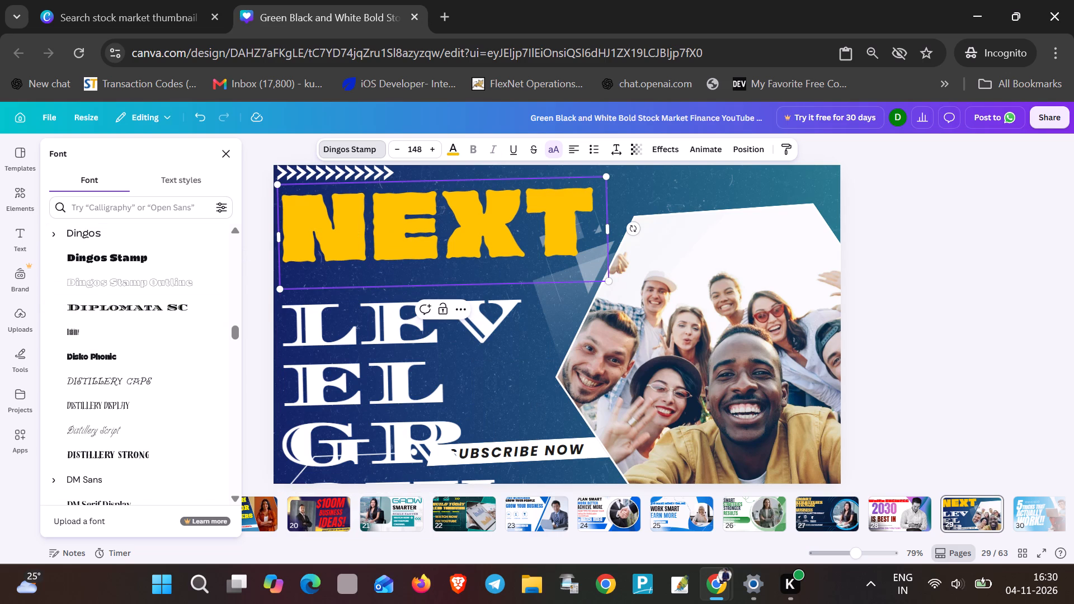
click(403, 374)
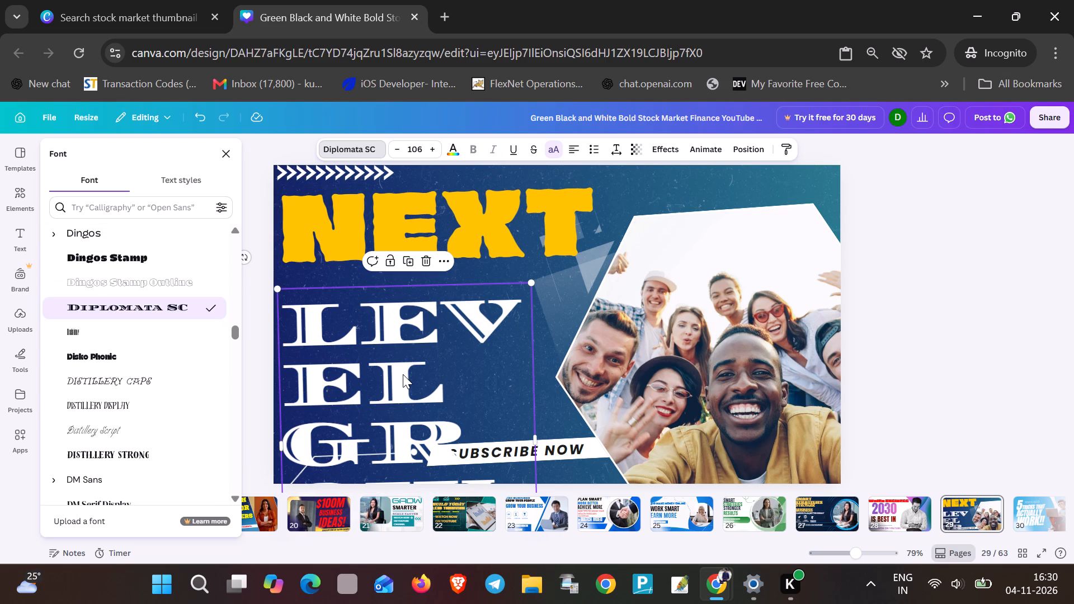
scroll(399, 375, down, 1)
scroll(398, 375, up, 1)
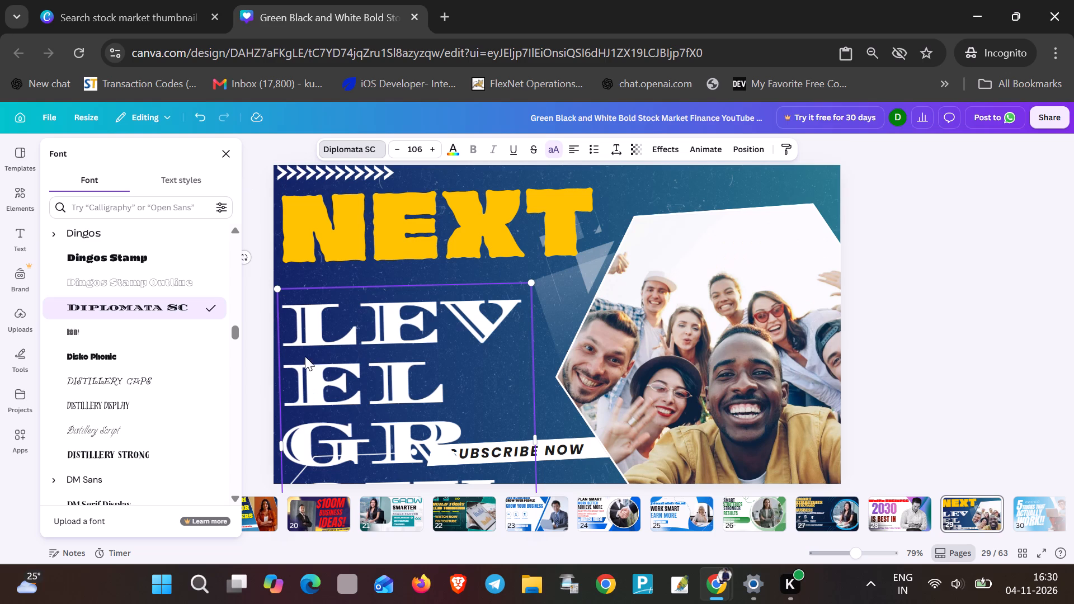
click(107, 256)
click(415, 342)
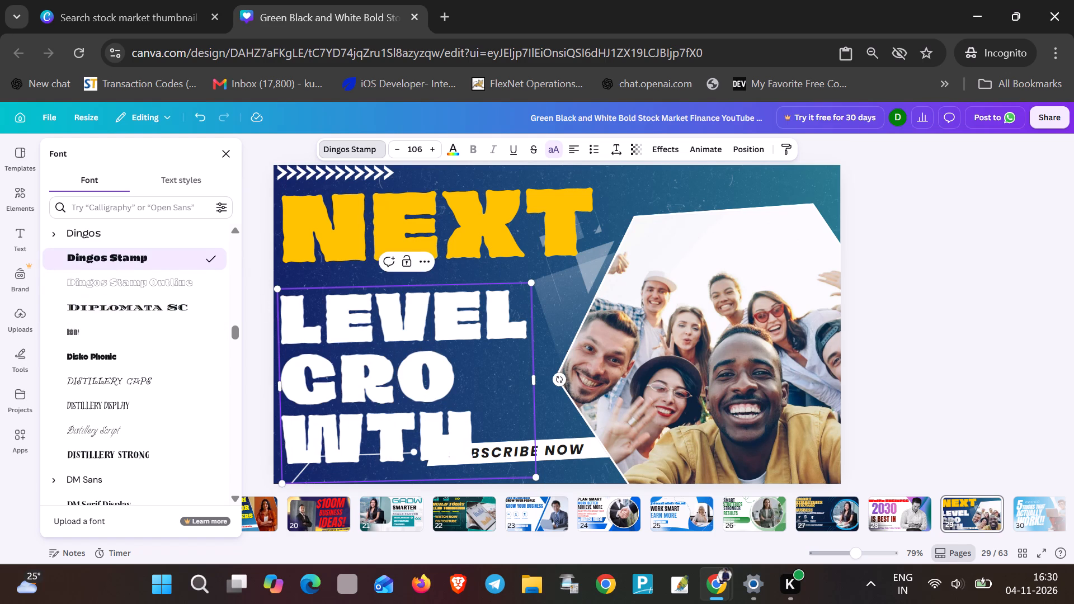
Recolour the whole LEVEL GROWTH text light orange-yellow.
drag(477, 434, 281, 332)
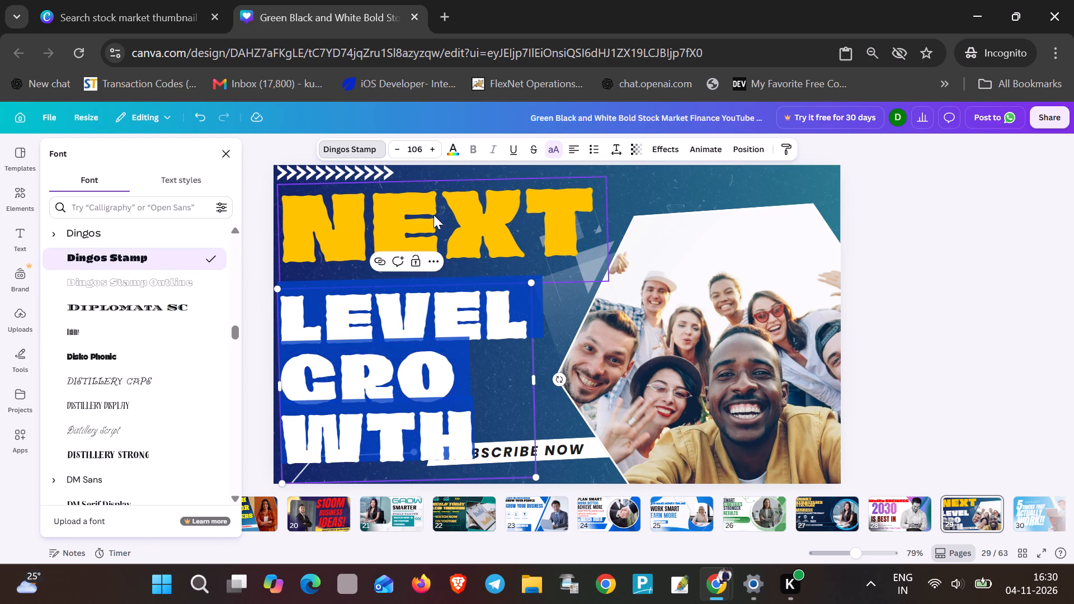
click(461, 153)
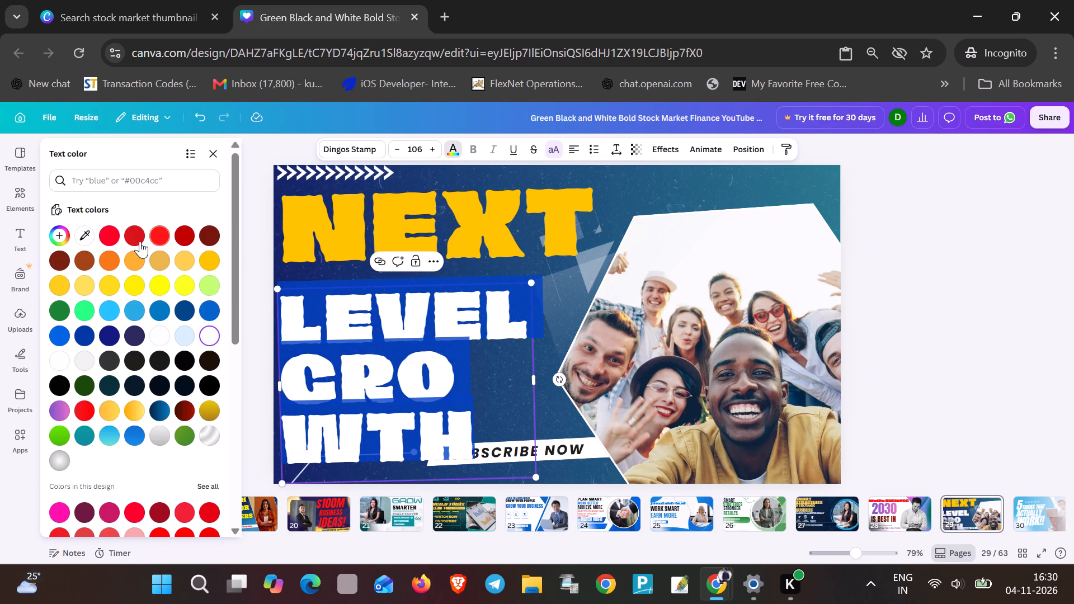
click(188, 256)
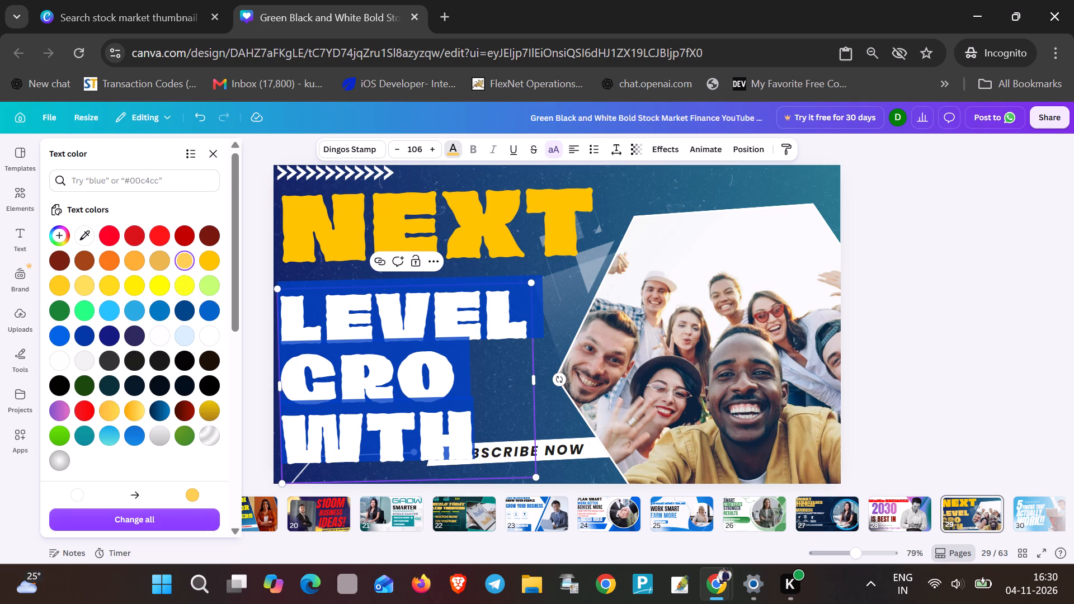
click(486, 319)
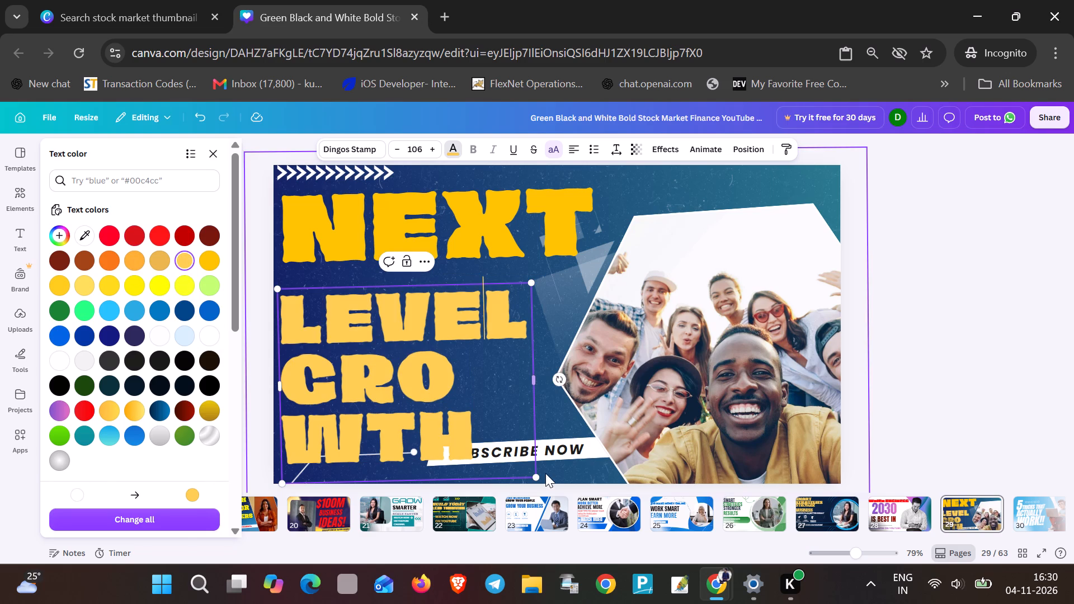
Enlarge the LEVEL GROWTH text box, and reduce its font size to 75.9 so GROWTH fits on one line.
drag(538, 482, 573, 487)
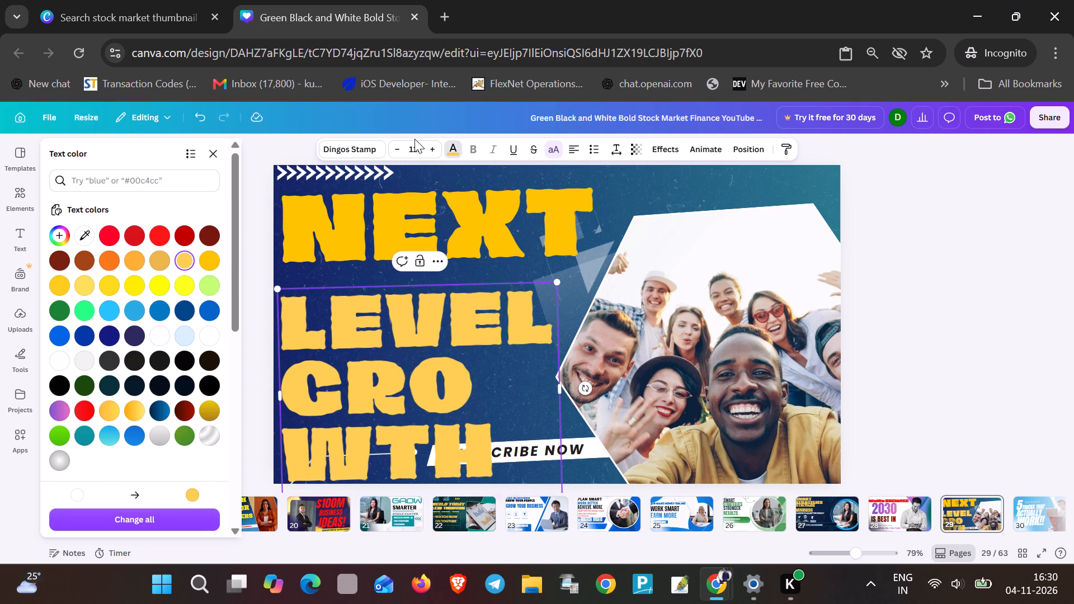
triple_click(396, 150)
triple_click(395, 152)
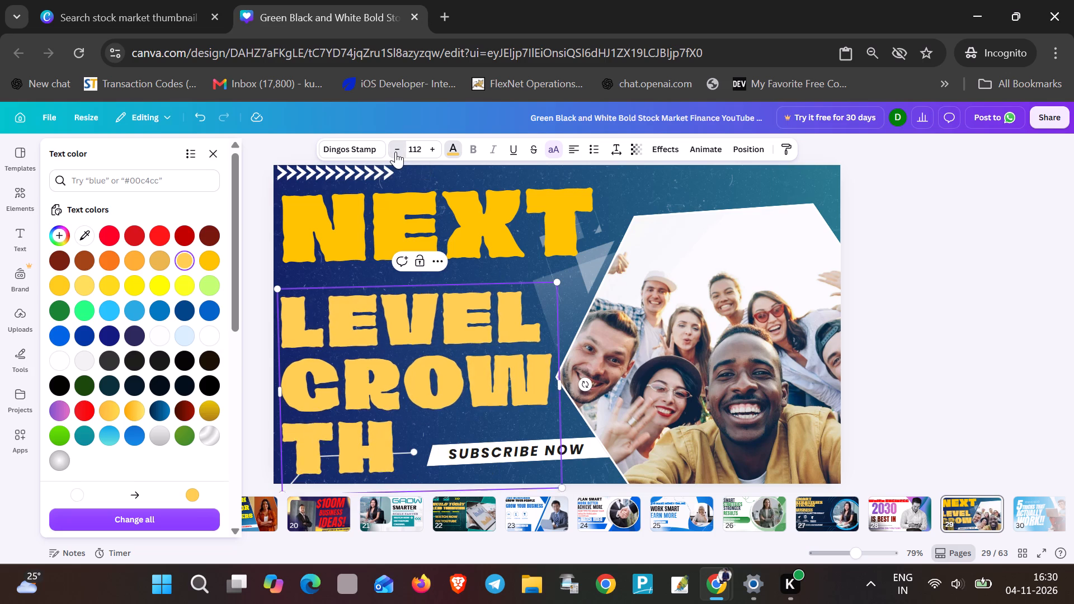
triple_click(395, 152)
triple_click(395, 152)
triple_click(395, 152)
triple_click(395, 152)
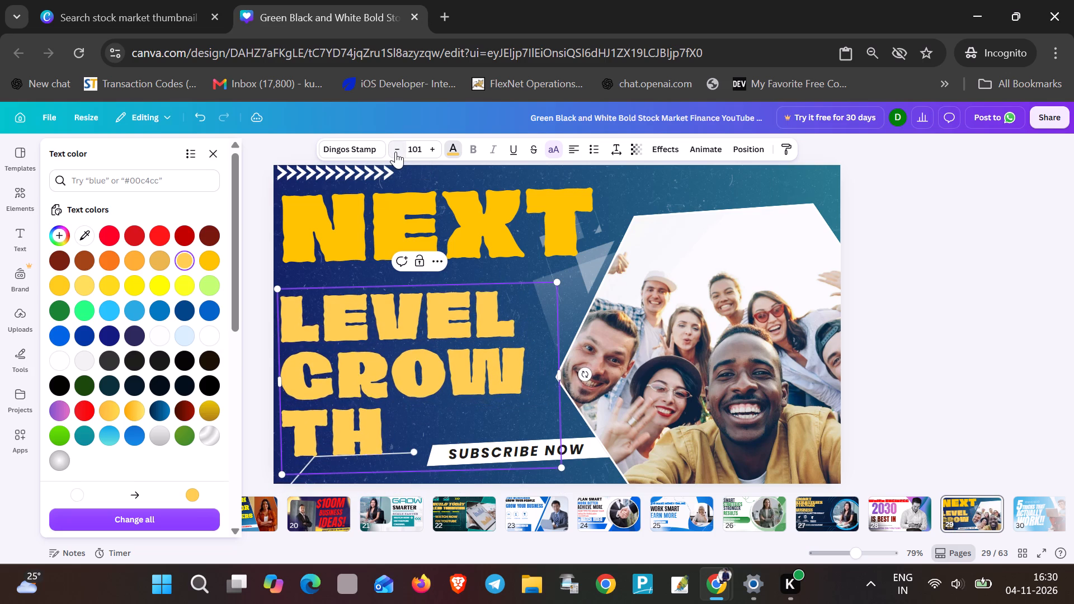
click(395, 152)
triple_click(395, 152)
double_click(394, 152)
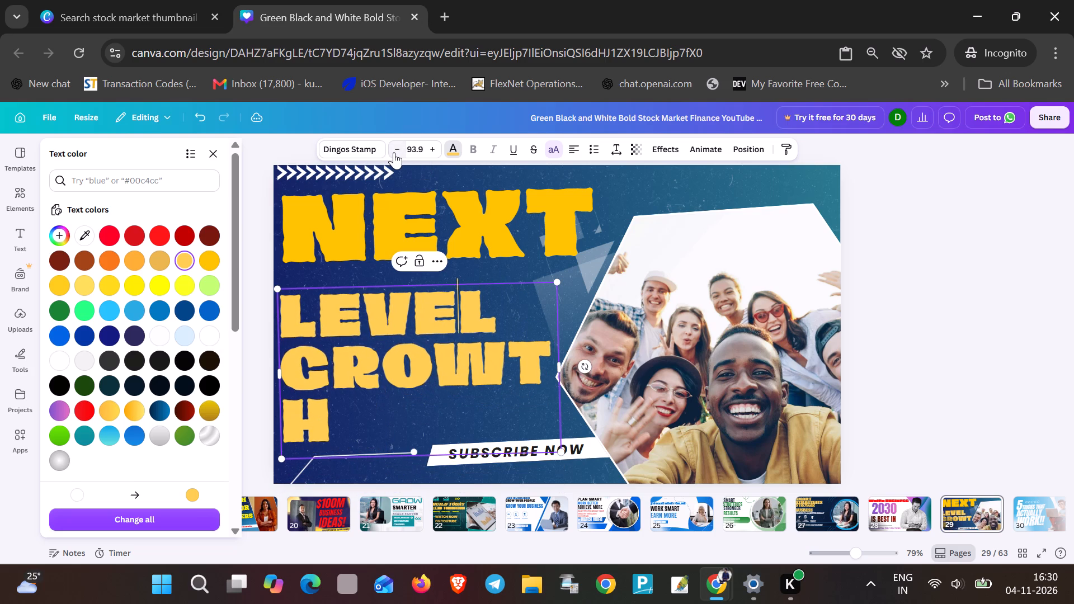
triple_click(394, 152)
triple_click(395, 152)
triple_click(395, 152)
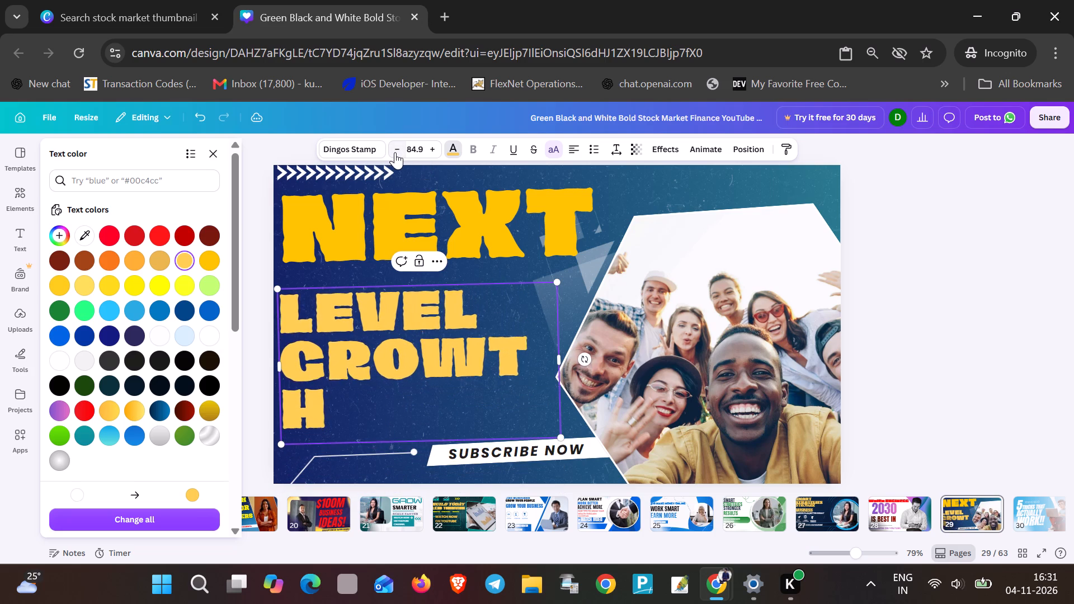
triple_click(395, 152)
triple_click(395, 152)
double_click(395, 152)
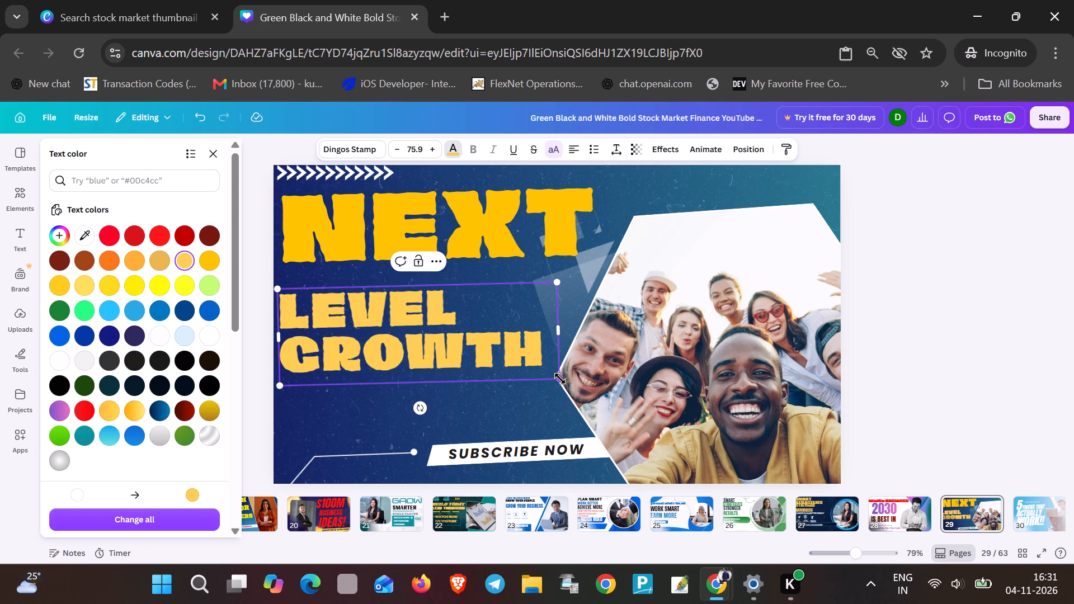
Scale the LEVEL GROWTH text up proportionally to font size 82.2.
drag(560, 379, 581, 393)
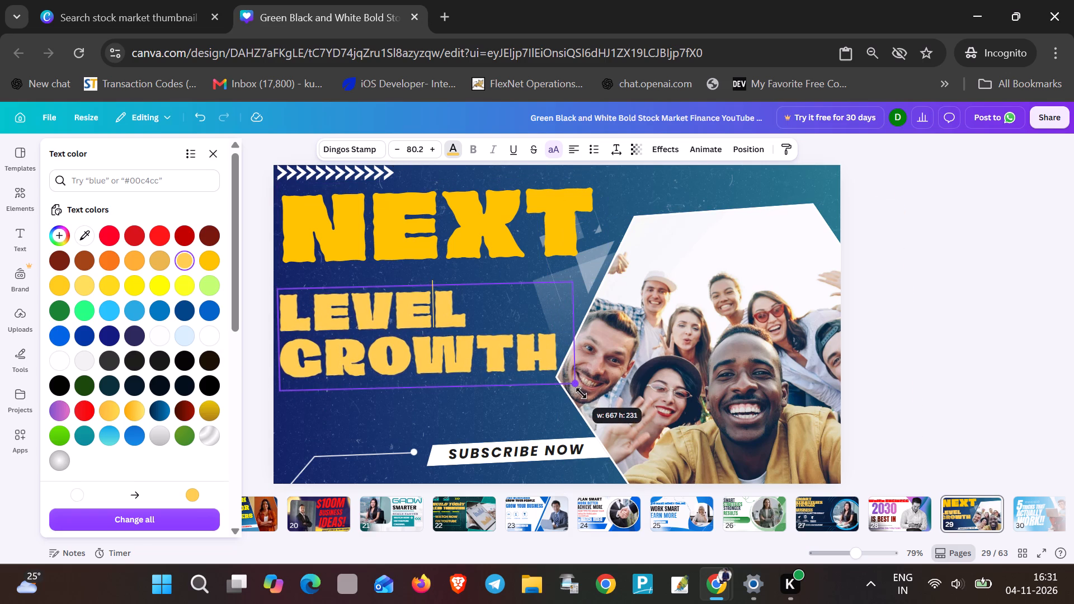
drag(581, 393, 577, 407)
drag(458, 341, 447, 317)
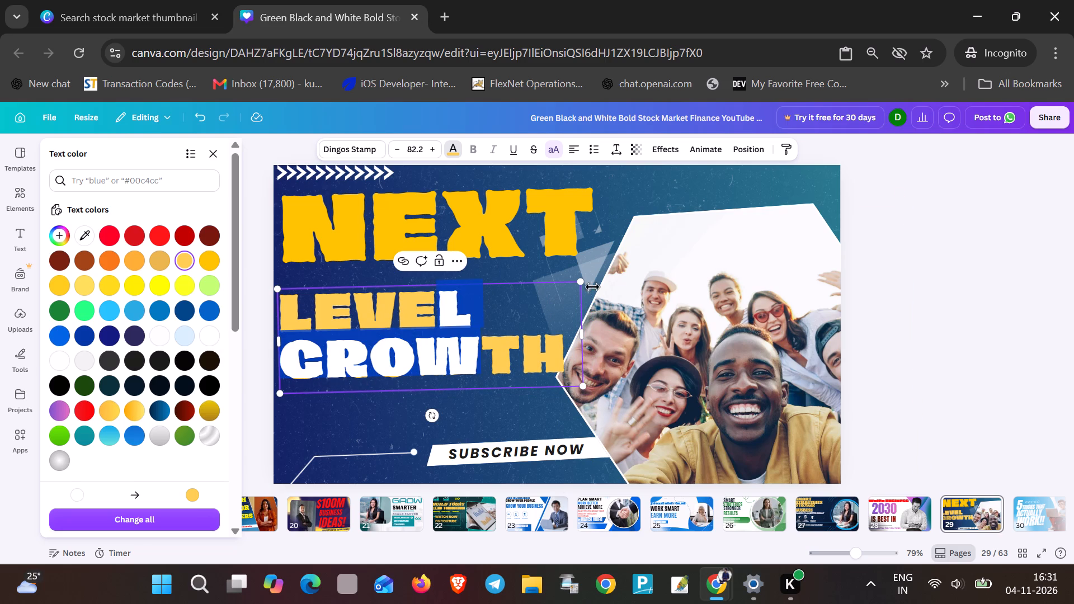
Reposition the LEVEL GROWTH text beneath NEXT, leaving a small gap between the two headline parts.
click(657, 185)
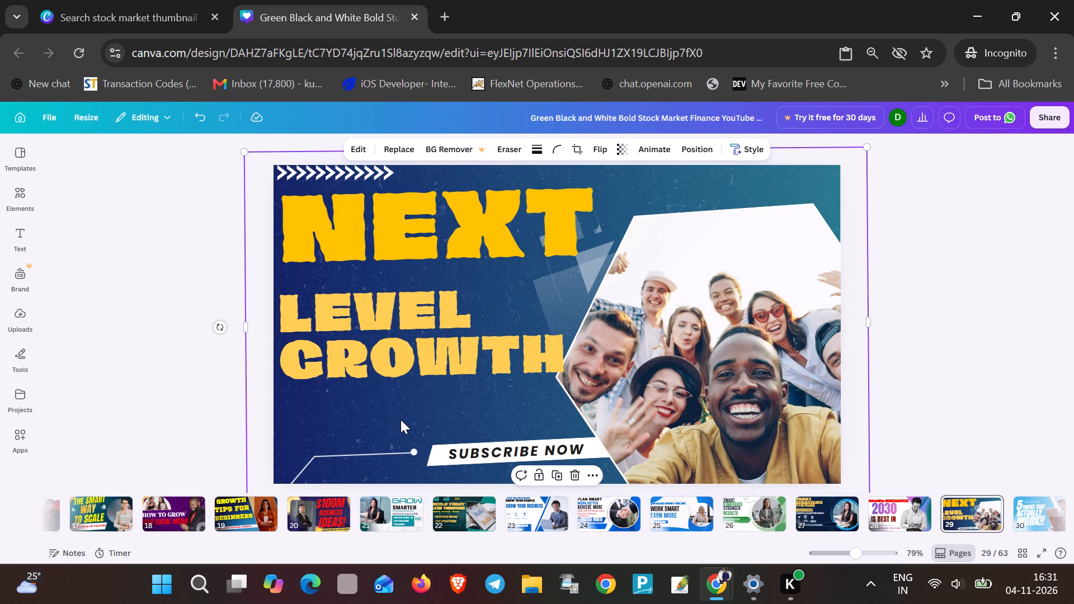
drag(408, 348, 409, 324)
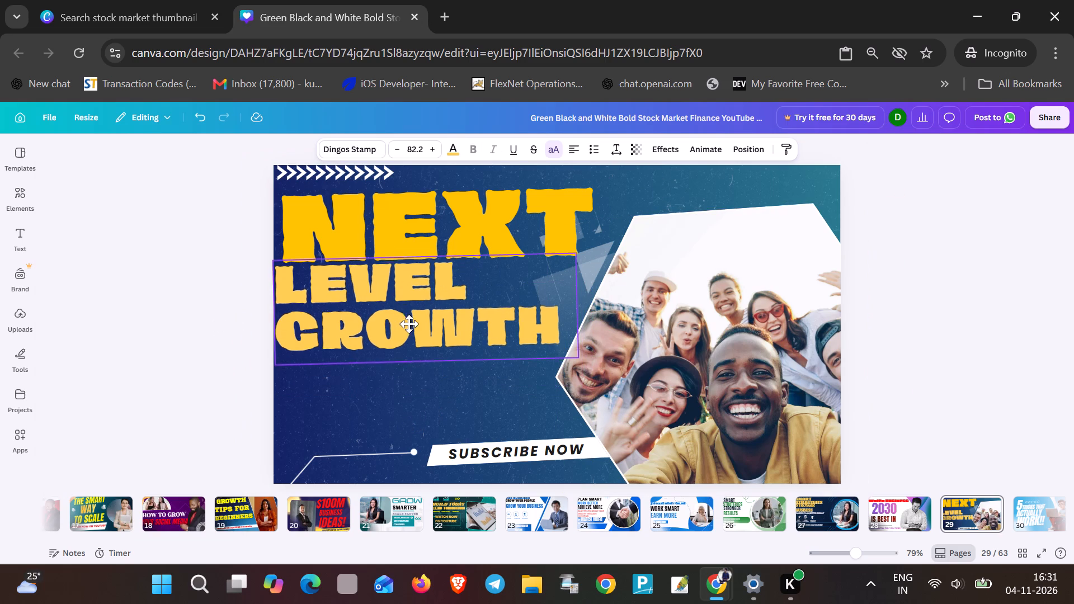
drag(409, 324, 411, 324)
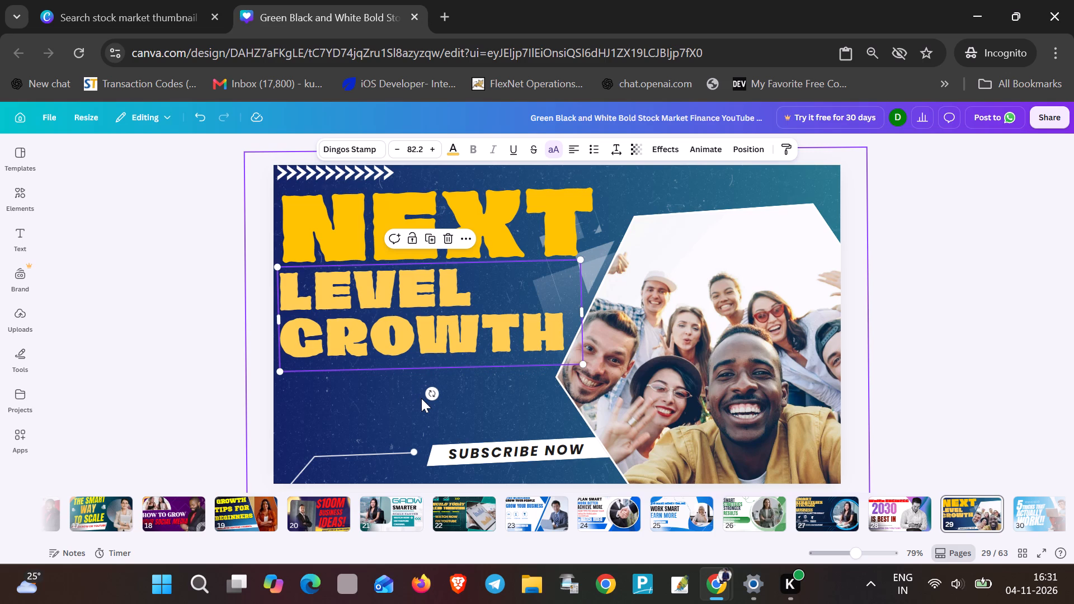
click(329, 463)
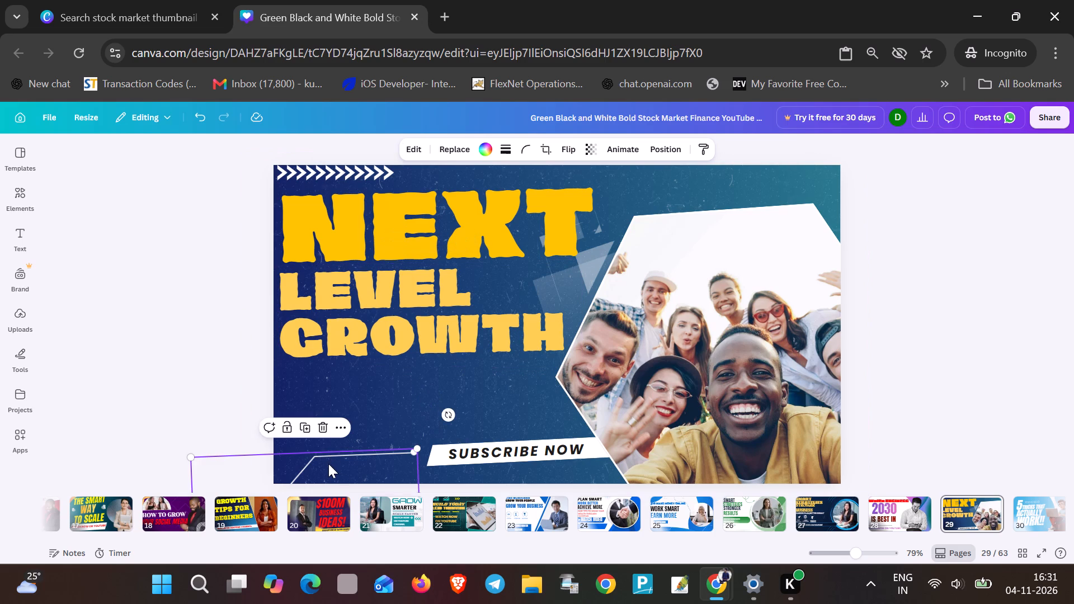
click(519, 396)
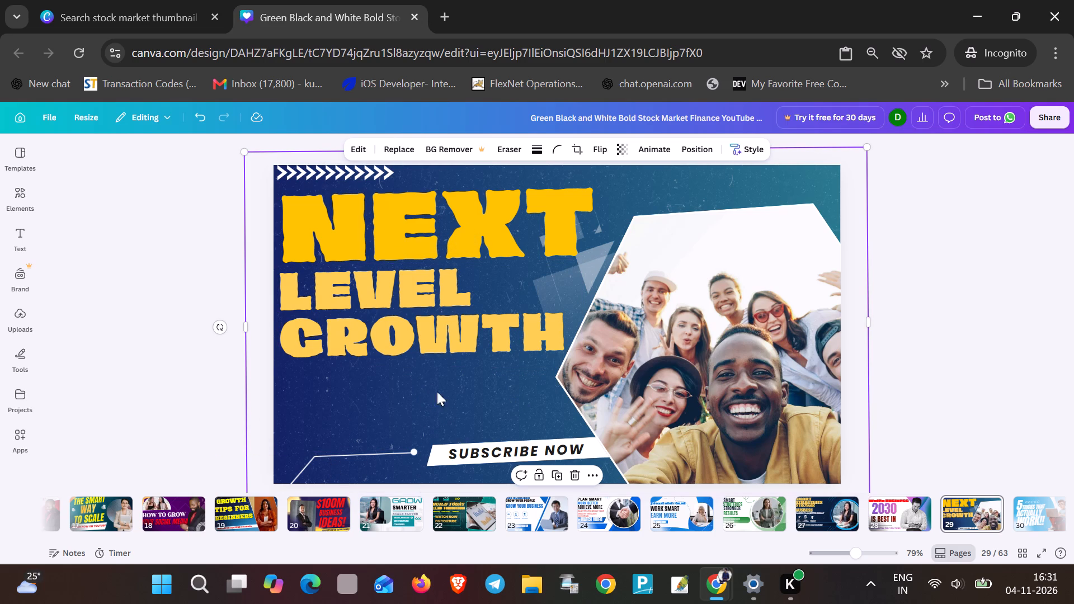
drag(352, 312, 352, 331)
Recolour the whole LEVEL GROWTH text vivid red.
triple_click(352, 331)
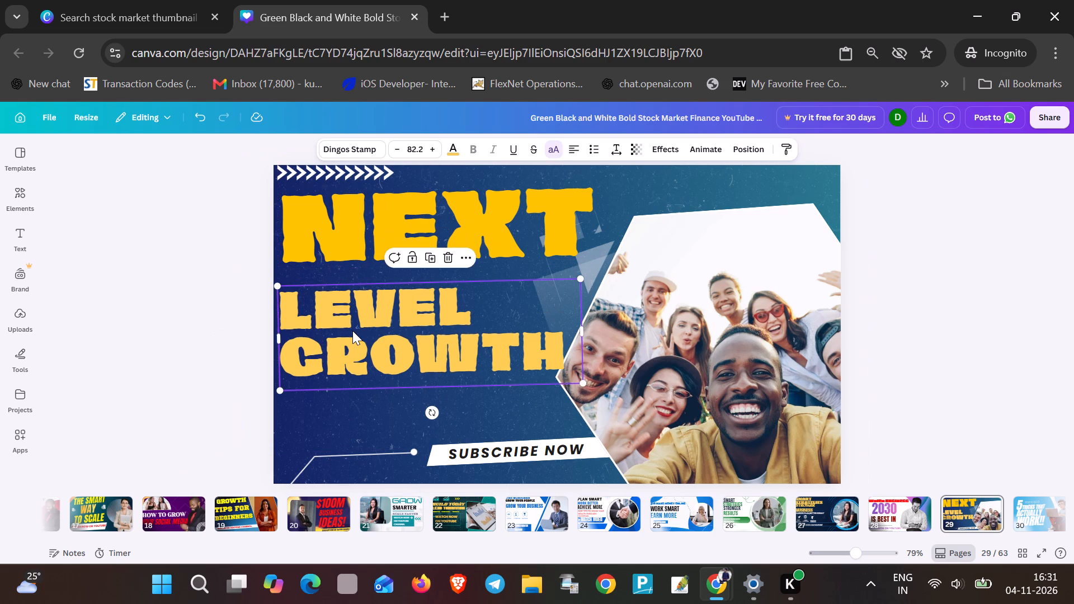
click(450, 150)
click(171, 230)
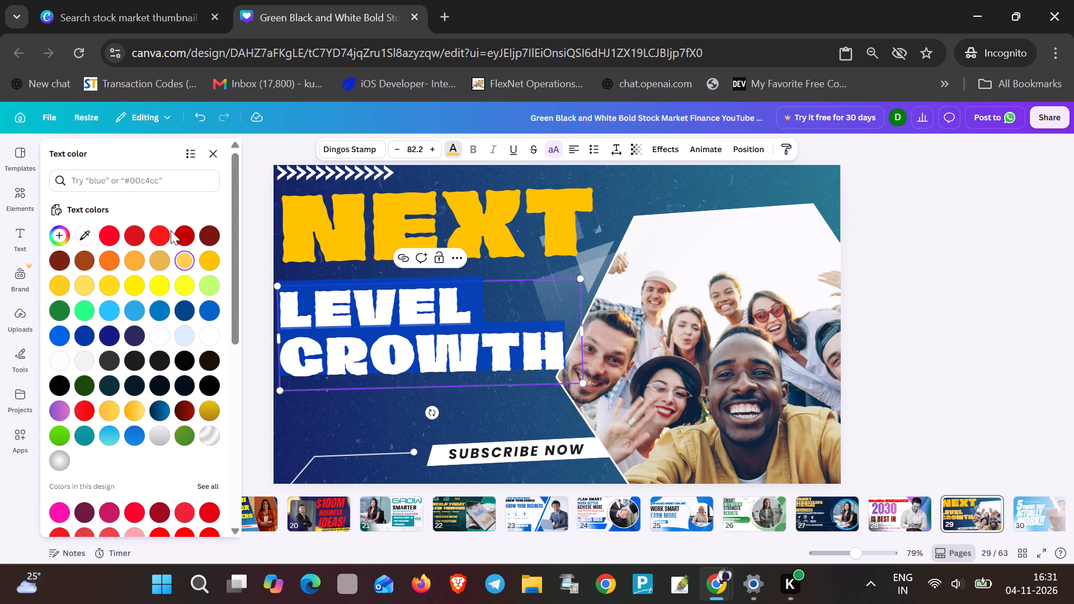
click(367, 350)
click(368, 350)
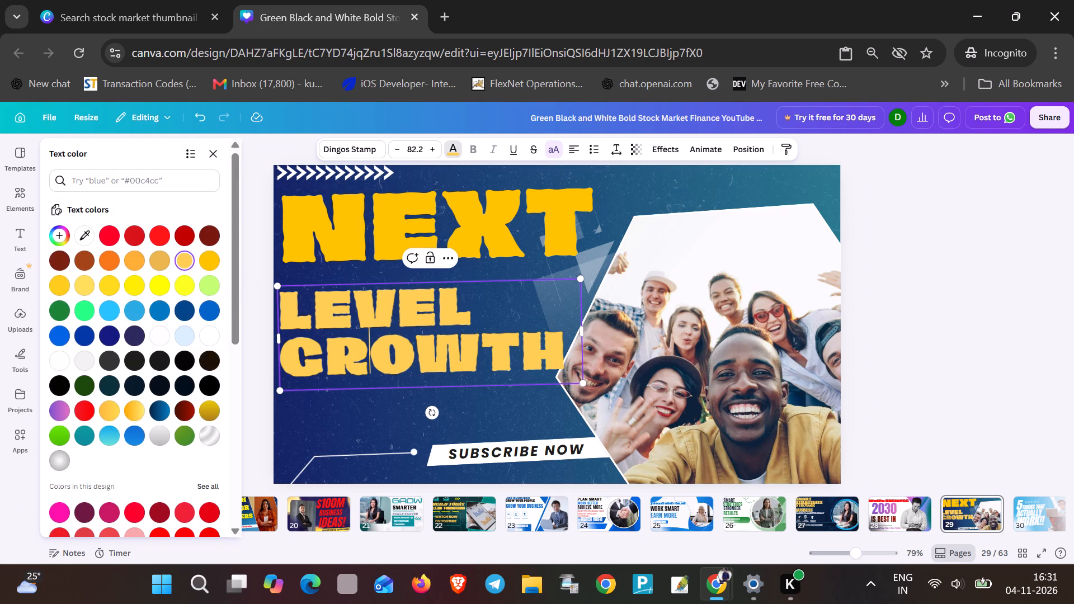
click(161, 228)
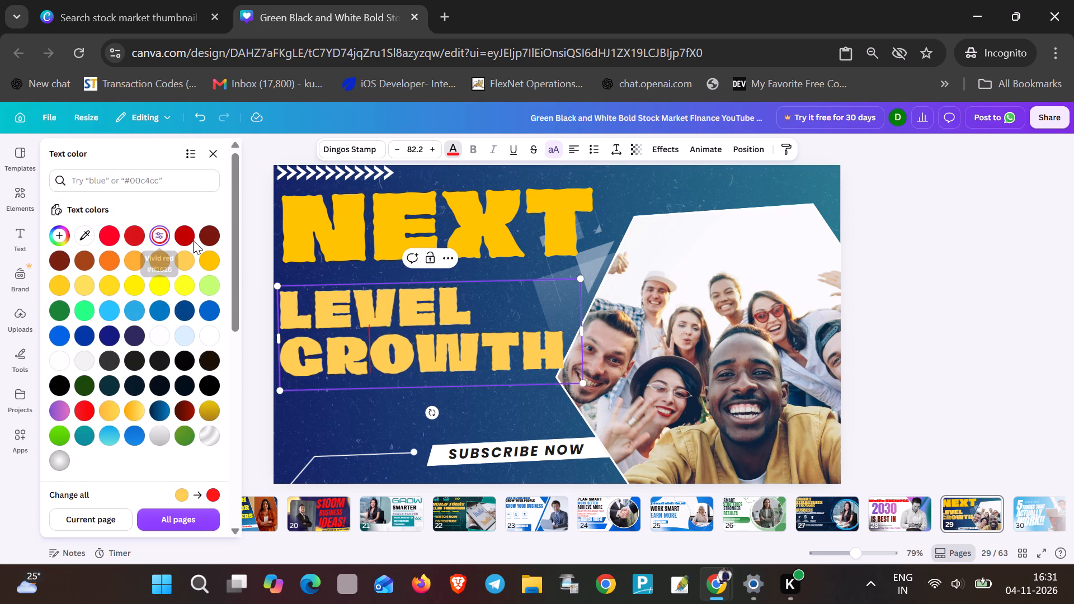
drag(570, 340, 276, 309)
click(165, 240)
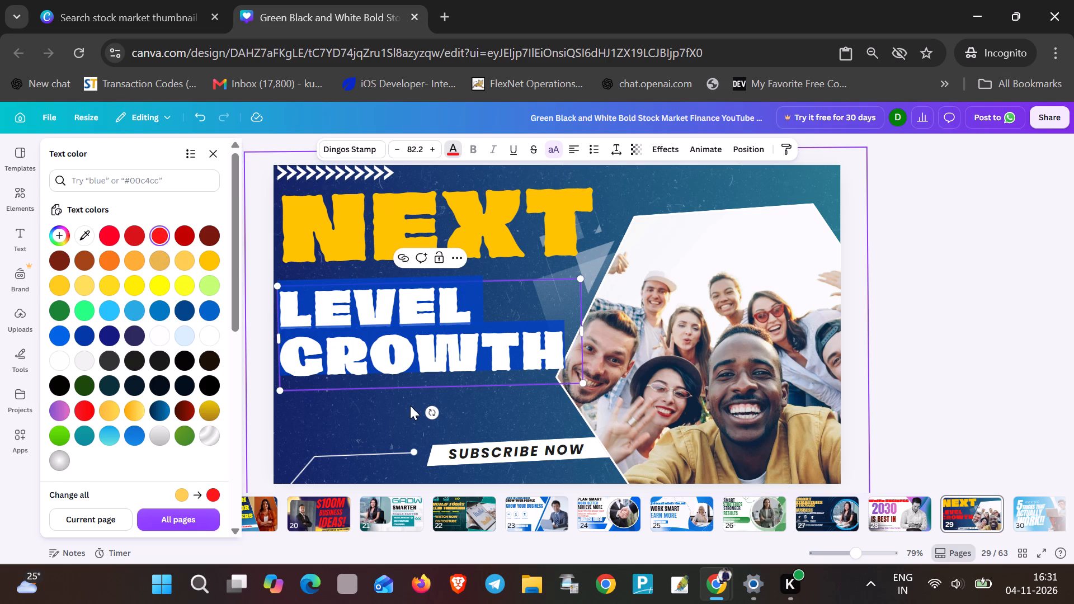
click(410, 405)
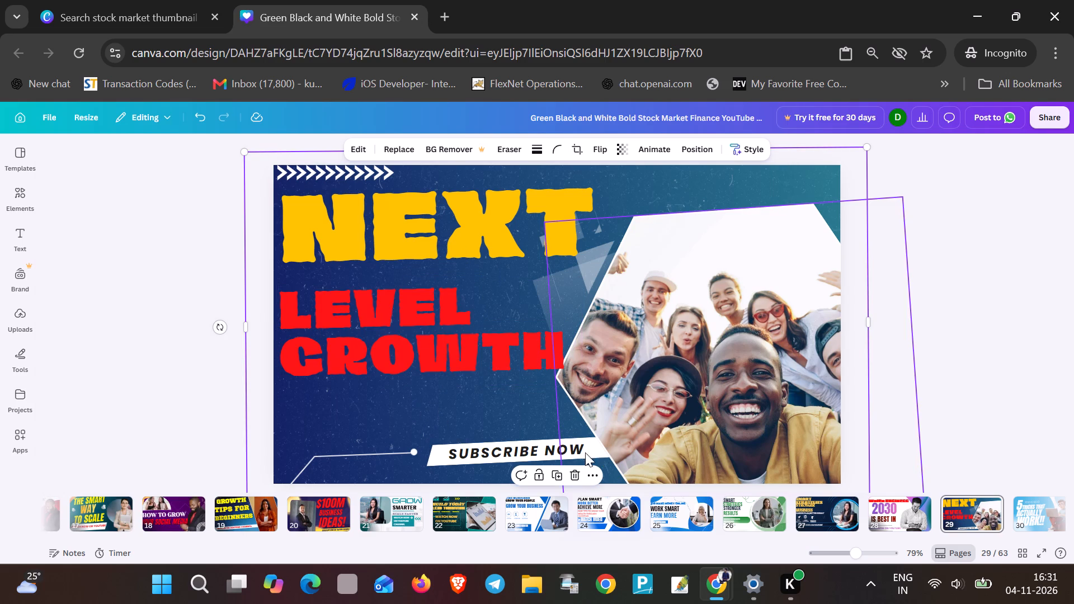
Move the white slanted banner directly below GROWTH and enlarge it to span the headline's width.
drag(439, 456, 406, 440)
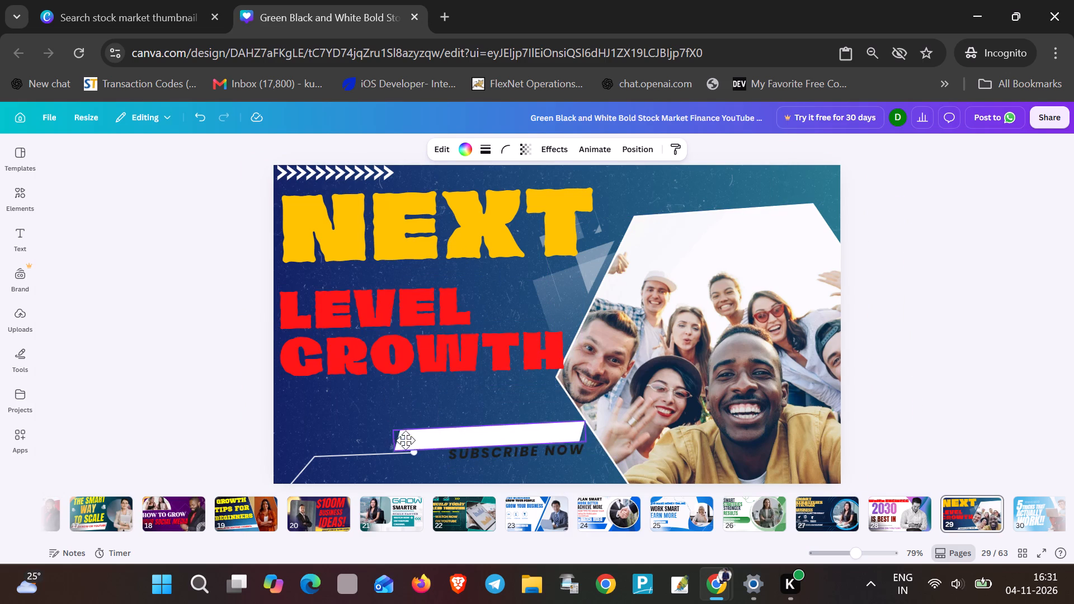
drag(406, 440, 301, 403)
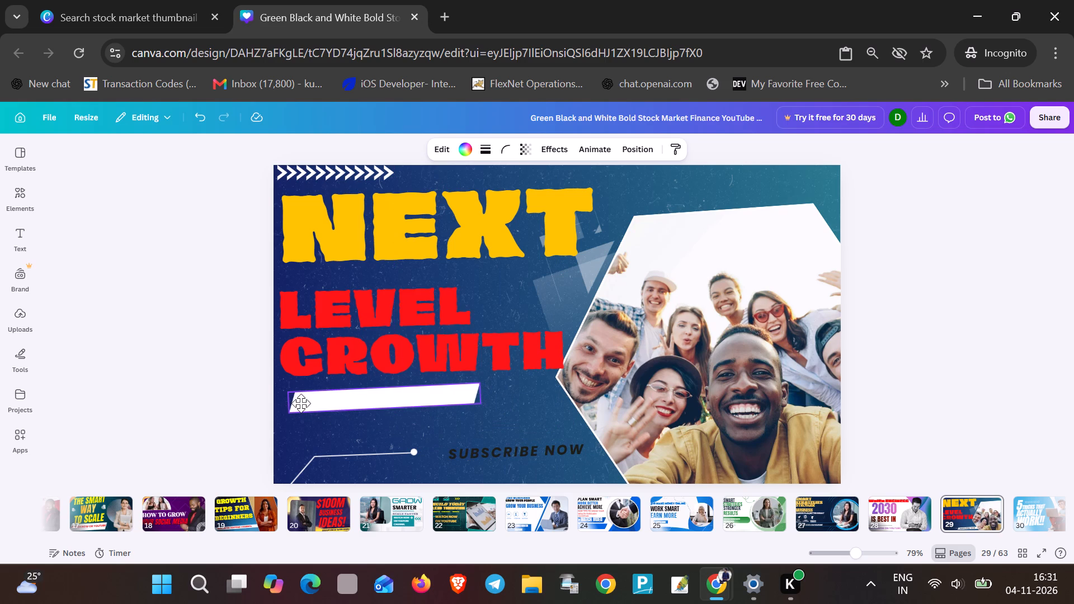
drag(301, 403, 387, 392)
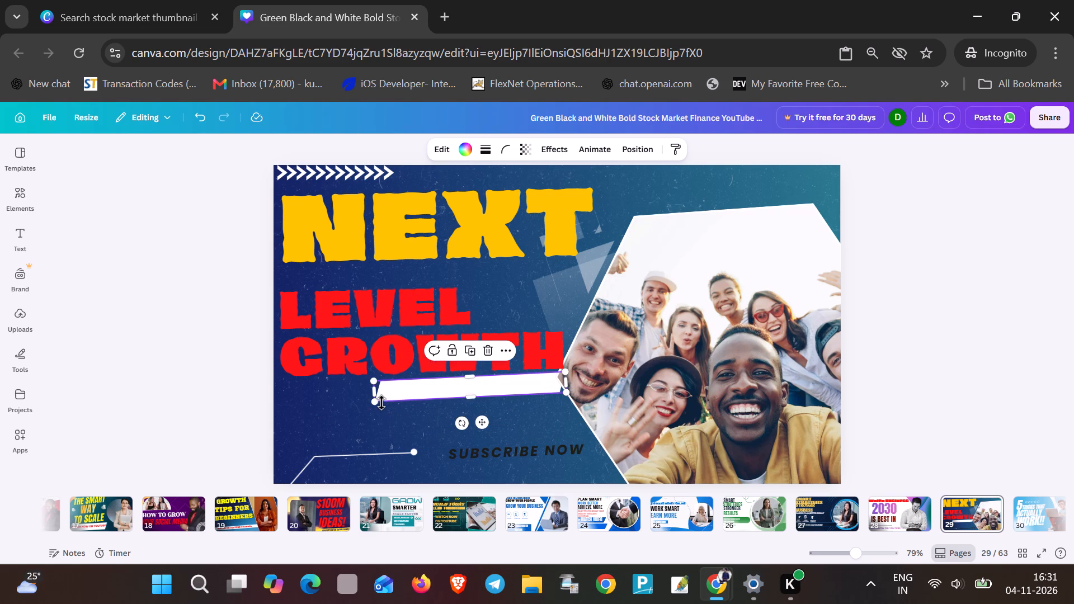
drag(374, 405, 283, 434)
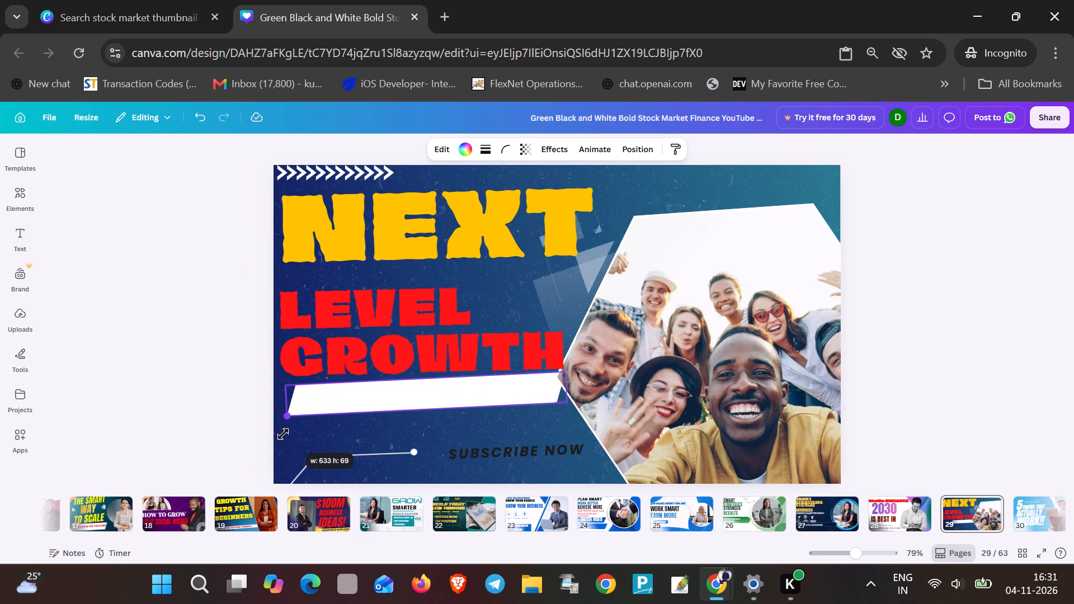
drag(283, 434, 276, 437)
Move the SUBSCRIBE NOW text onto the white banner, scaled up to font size 39.4.
drag(524, 449, 443, 426)
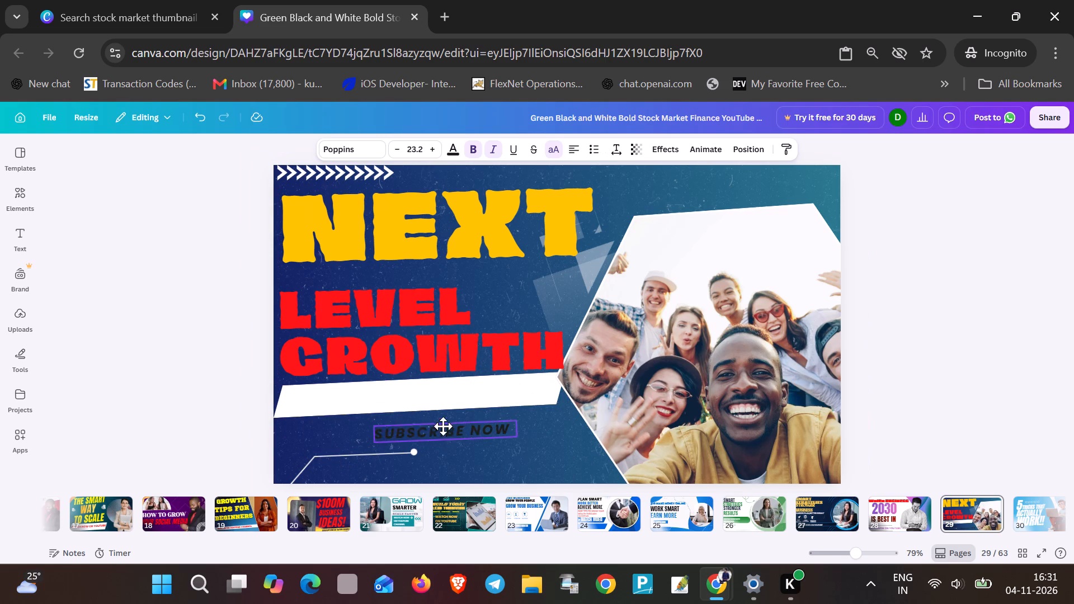
drag(443, 426, 369, 395)
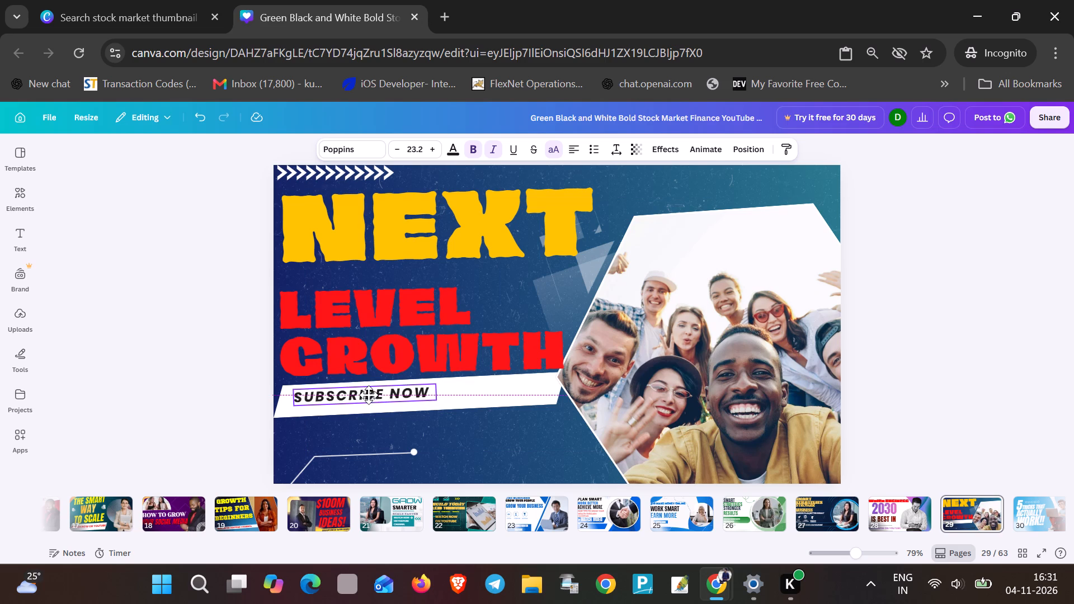
drag(369, 395, 364, 395)
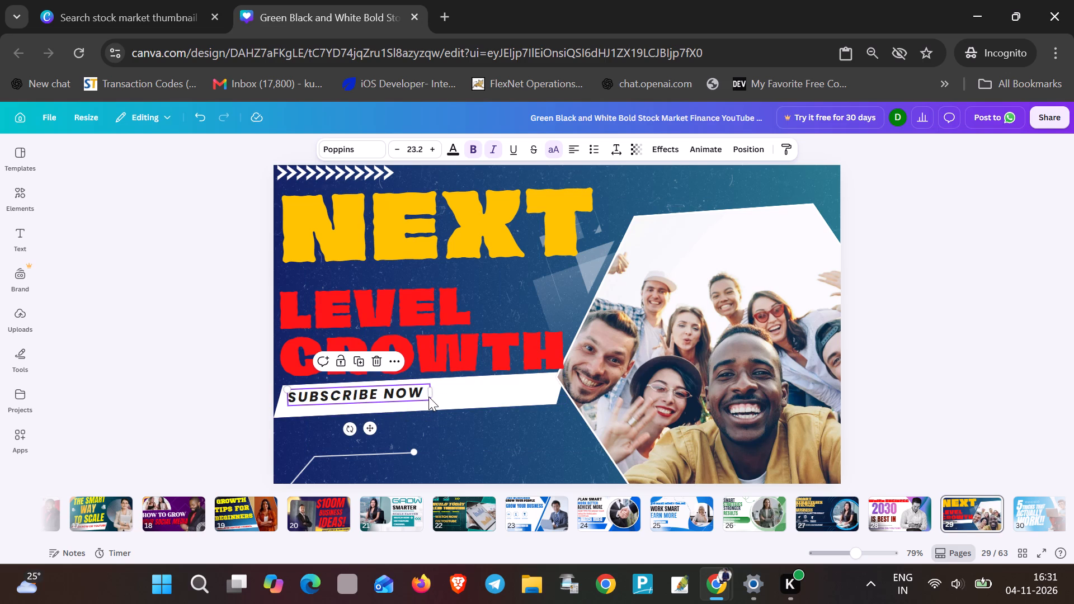
drag(433, 404, 438, 404)
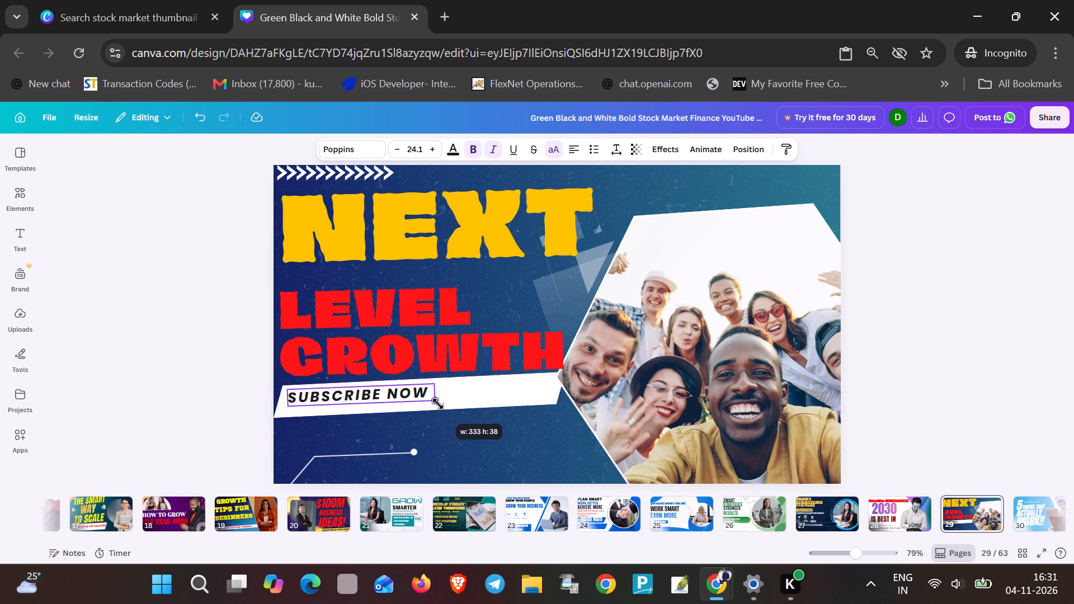
drag(438, 404, 533, 407)
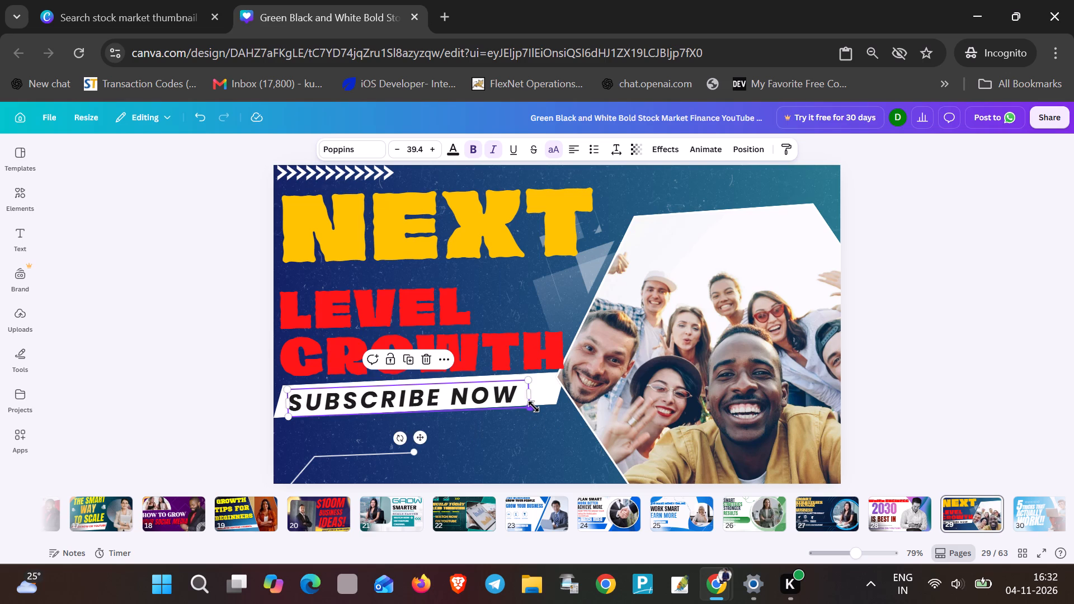
drag(434, 399, 441, 400)
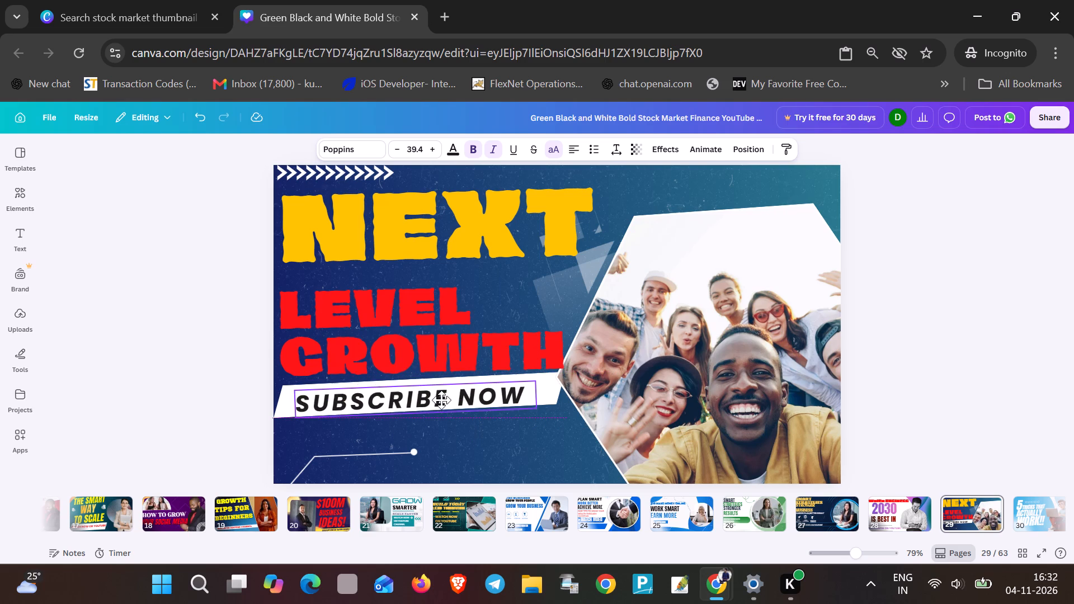
drag(441, 400, 441, 397)
Reduce the SUBSCRIBE NOW text's font size to 23.4.
double_click(442, 396)
click(448, 396)
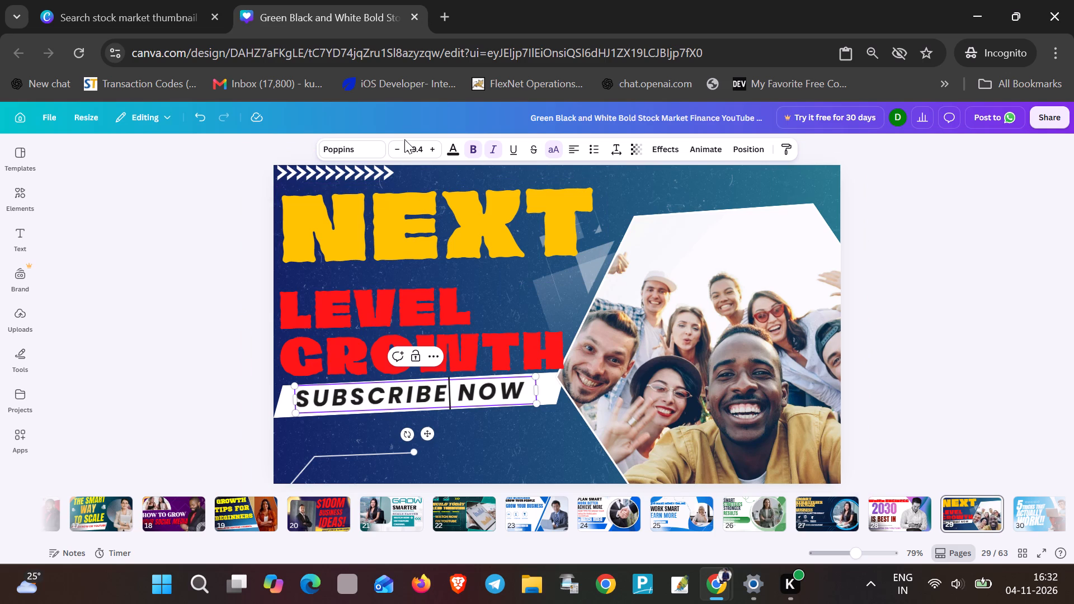
double_click(393, 148)
triple_click(392, 148)
triple_click(390, 148)
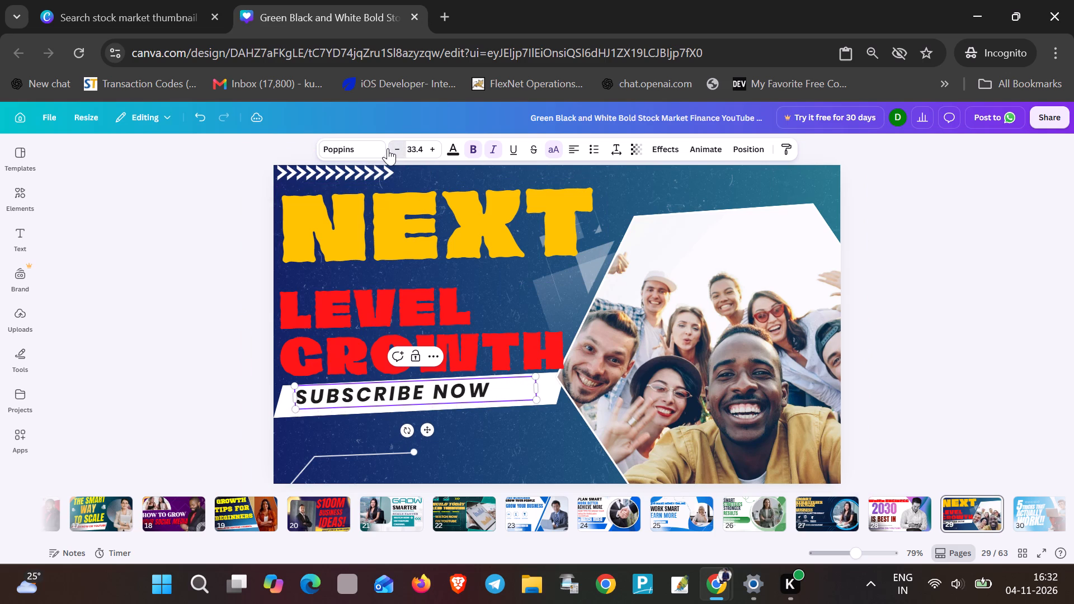
triple_click(388, 148)
click(388, 148)
double_click(387, 148)
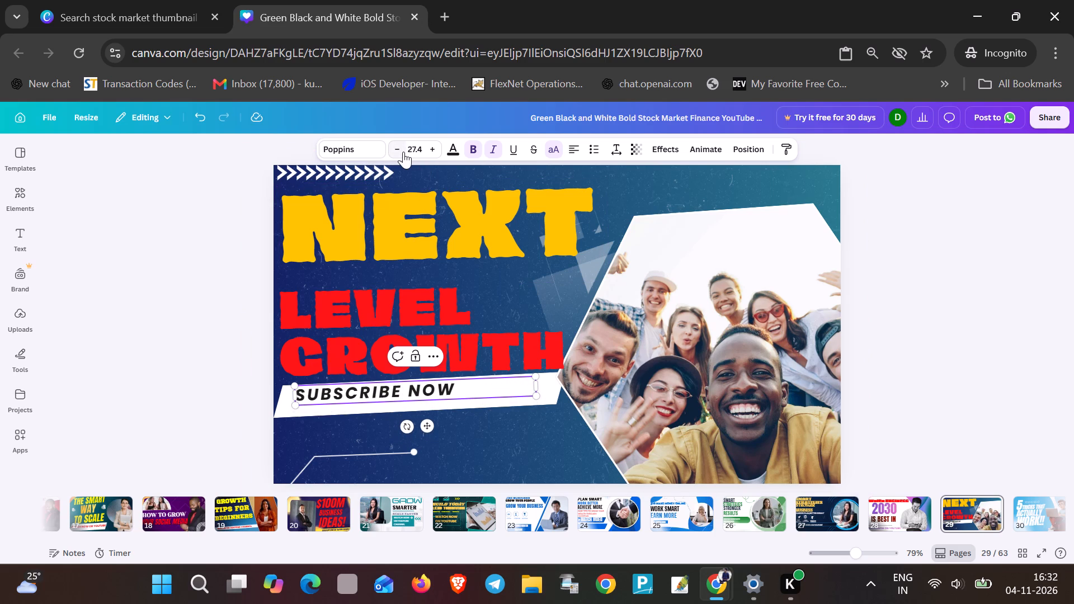
triple_click(403, 152)
click(403, 152)
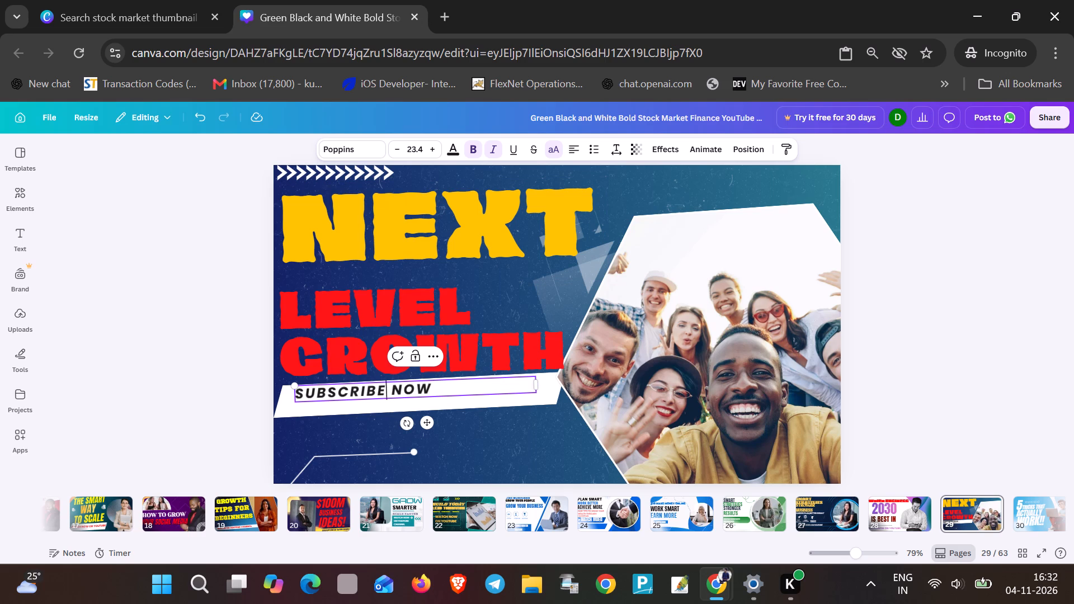
Extend the banner text to read SUBSCRIBE NOW ON YOUTUBE CHANNEL.
click(467, 393)
key(space)
text(ON)
key(space)
text(YOUTUBE CHANNEL)
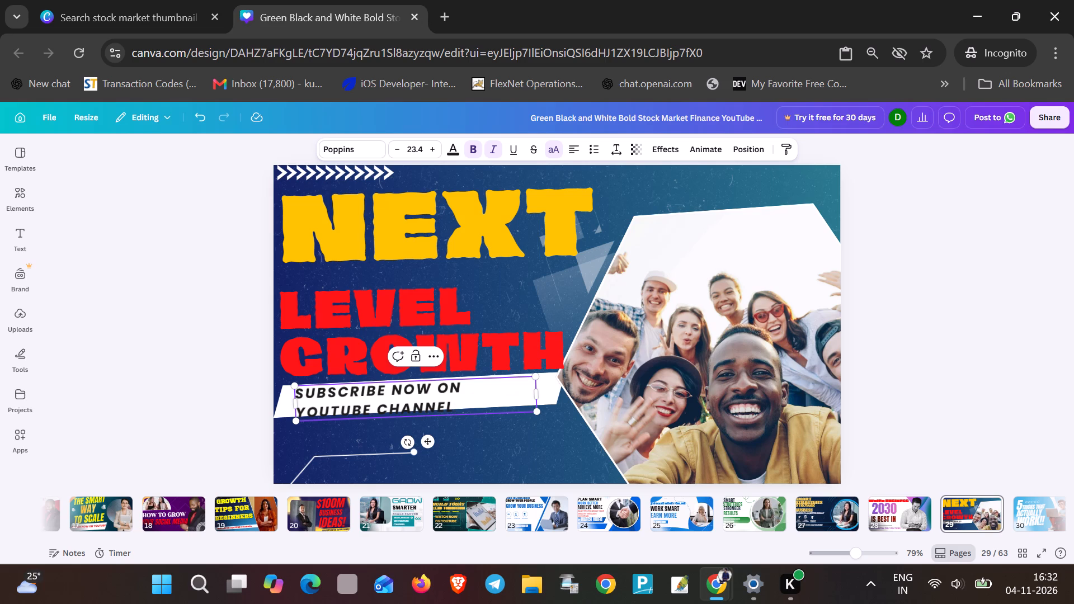
click(474, 394)
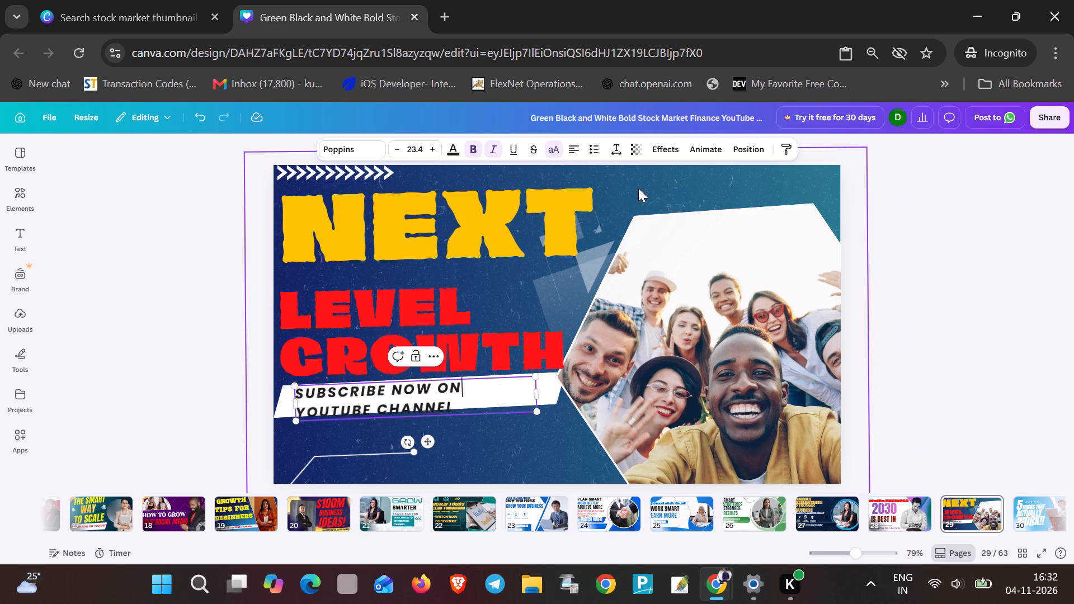
click(661, 188)
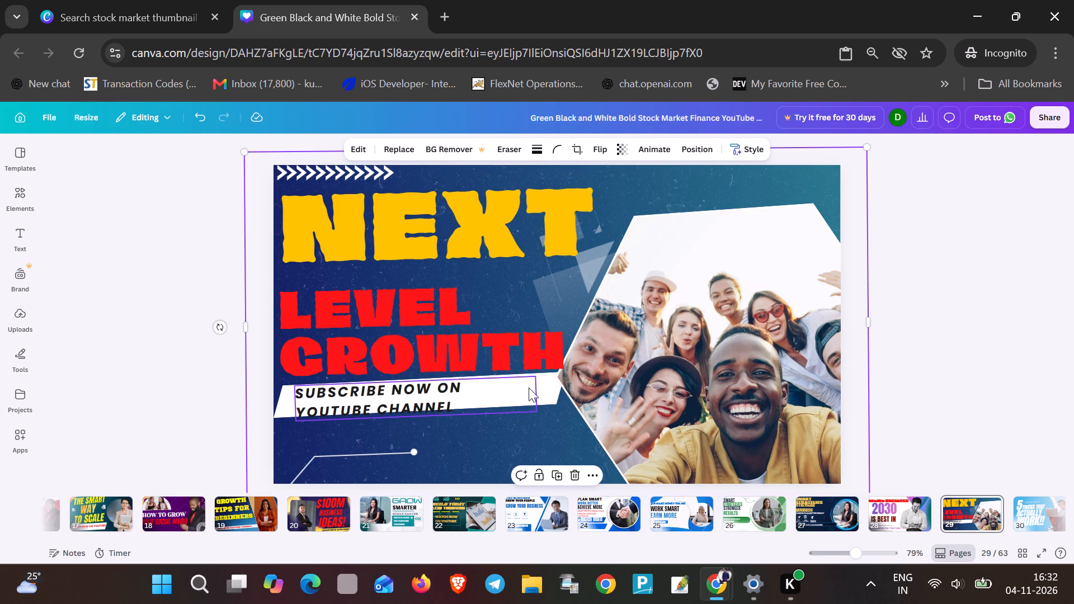
Nudge the subscribe text up and enlarge the white banner past the page's left edge so it backs both text lines.
click(520, 389)
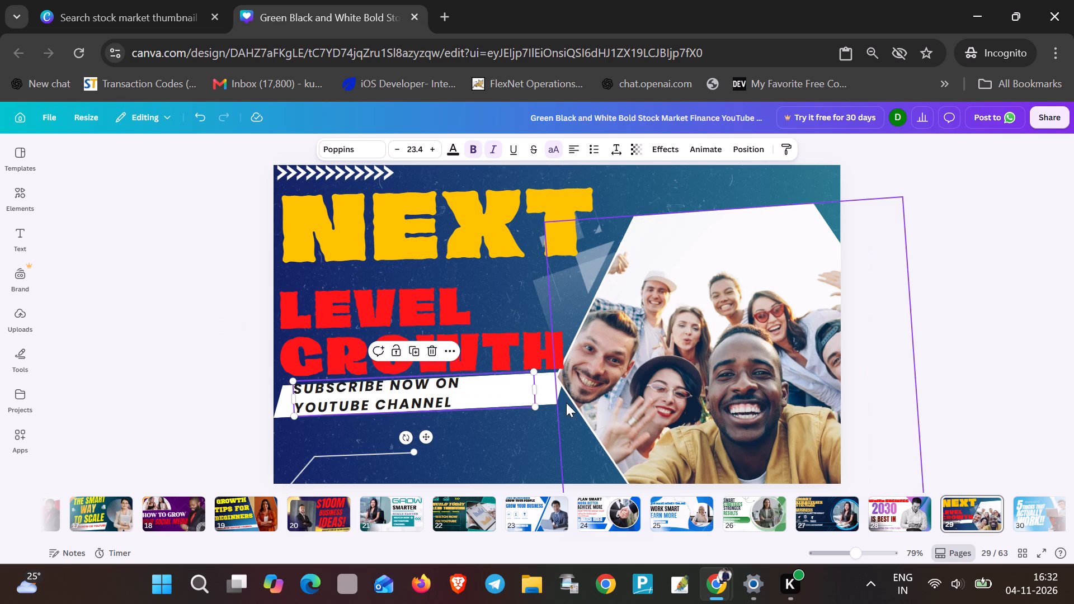
drag(553, 403, 552, 413)
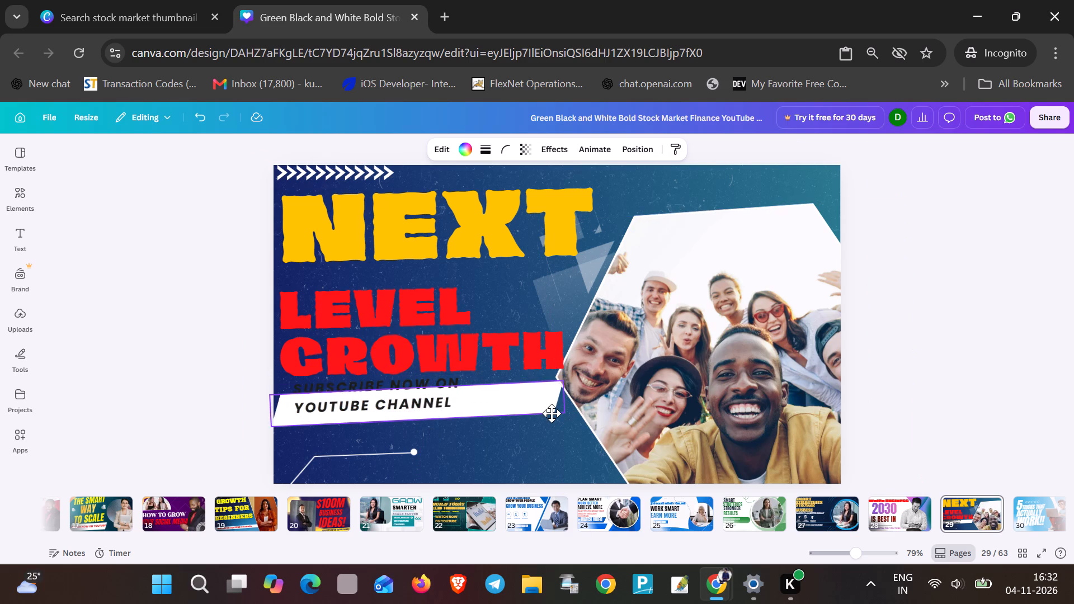
drag(552, 413, 560, 399)
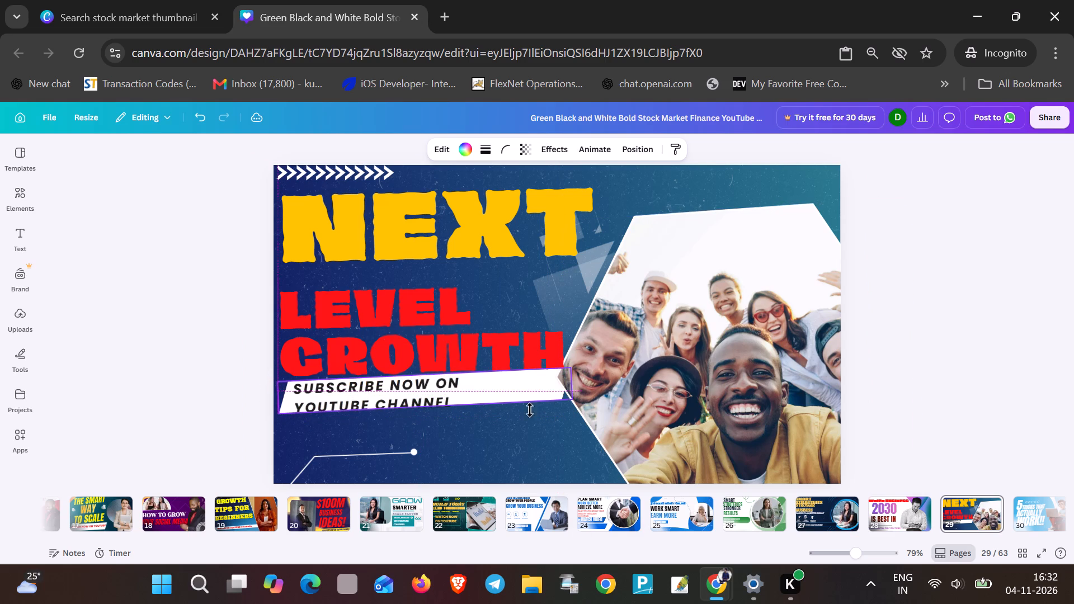
drag(282, 414, 280, 417)
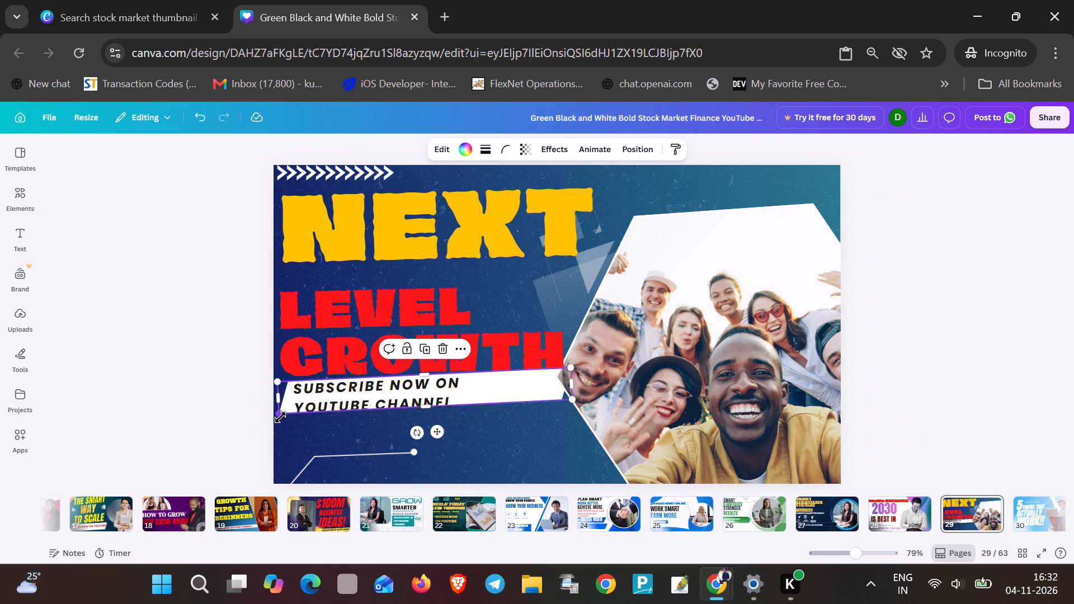
drag(280, 417, 254, 454)
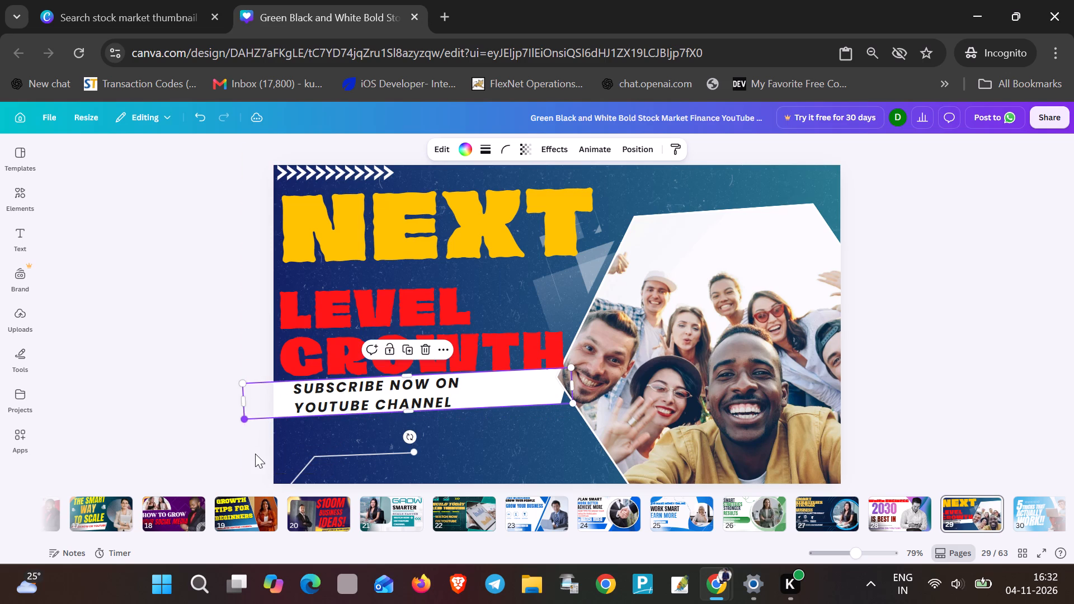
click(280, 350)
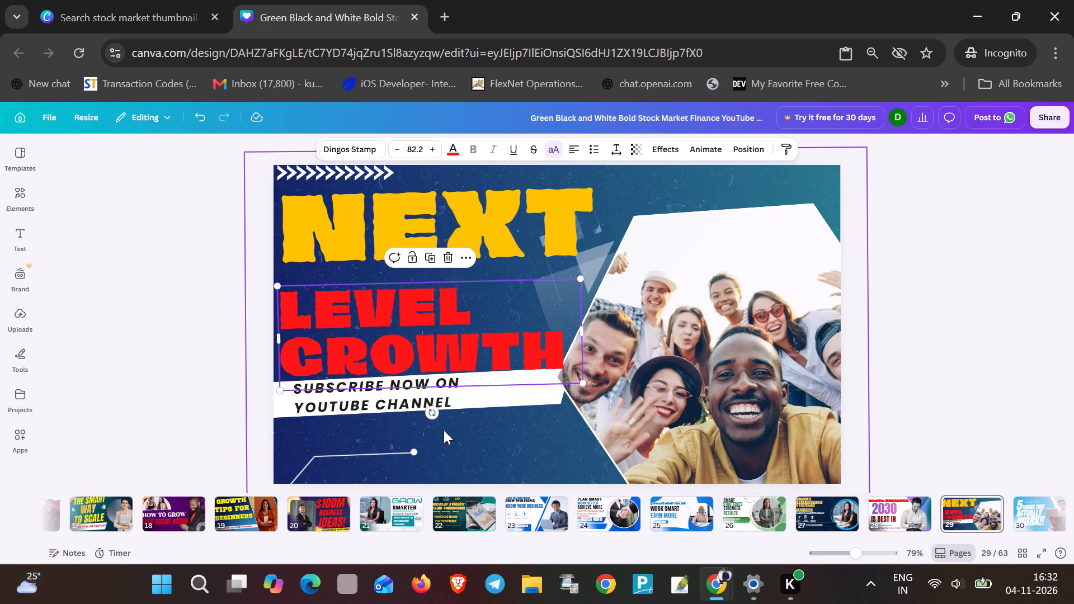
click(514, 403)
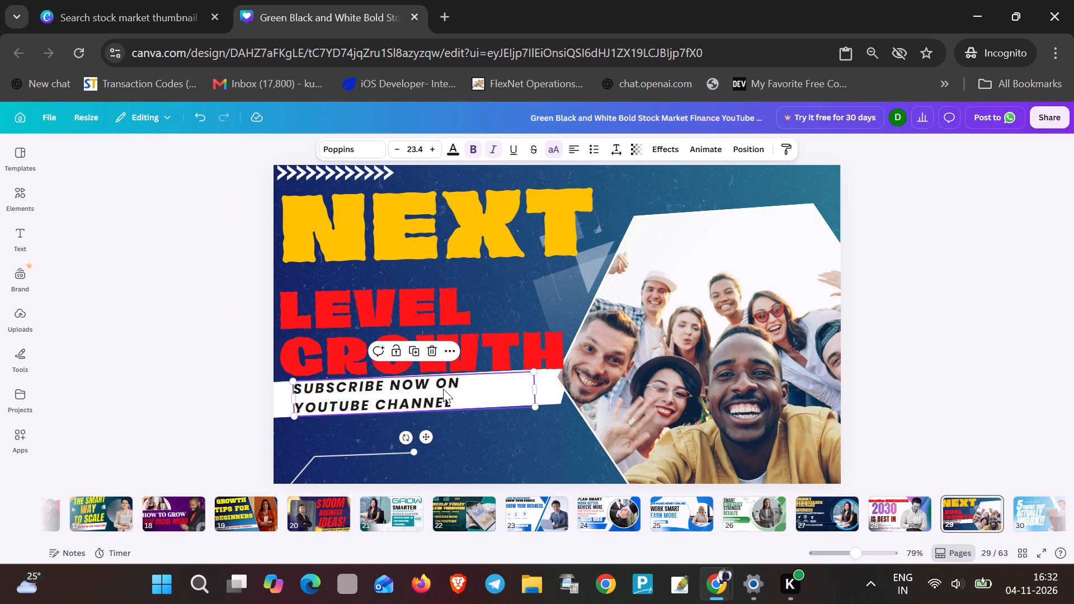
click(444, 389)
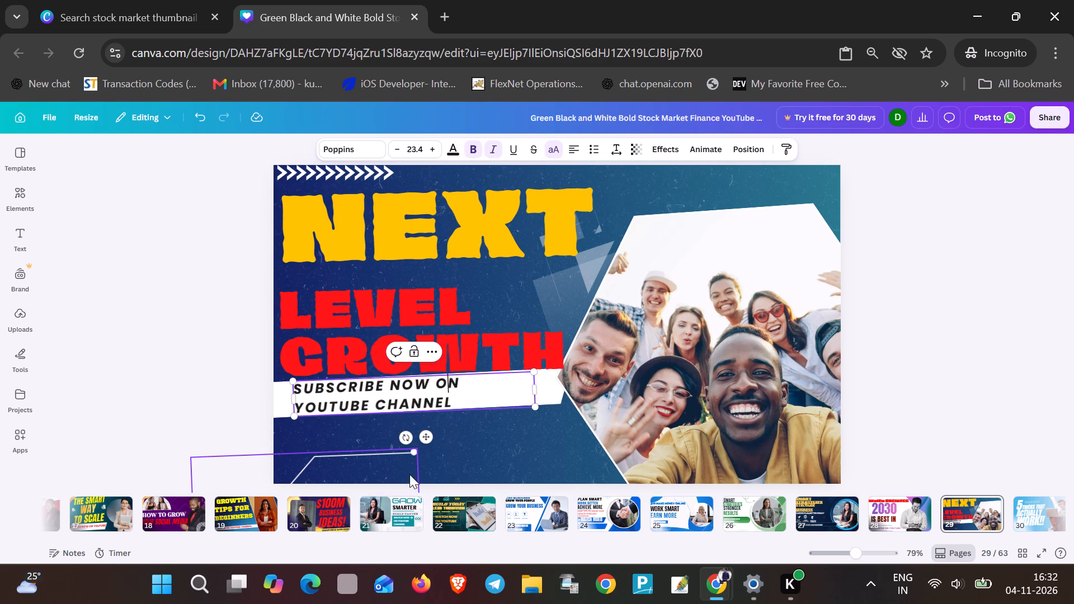
Move the thin white angled line with the dot from page 29's bottom-left to its top-right corner, above the group photo.
click(392, 466)
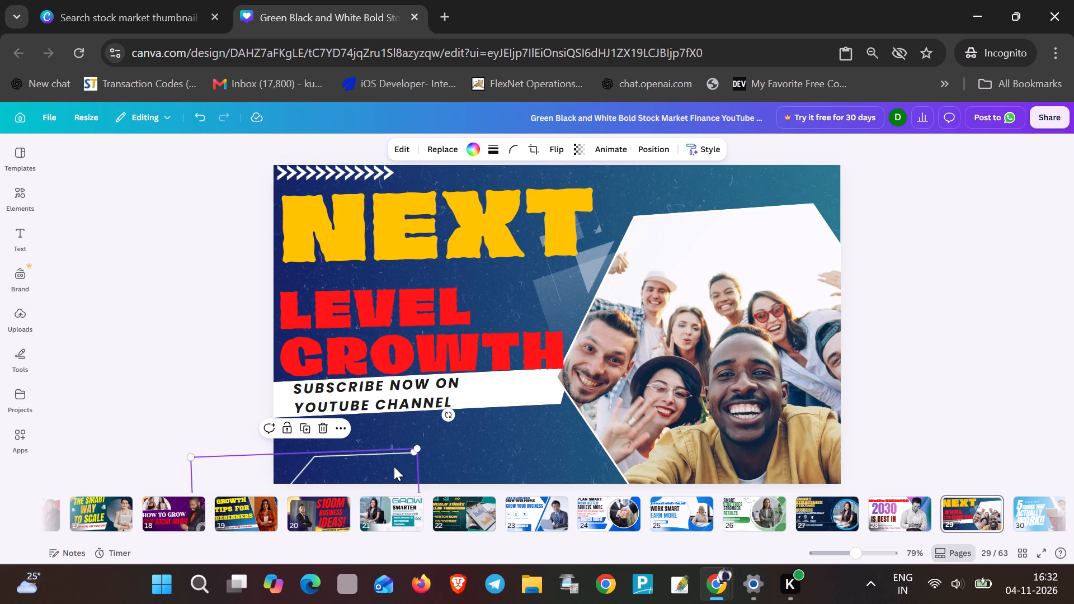
click(394, 466)
drag(395, 466, 770, 188)
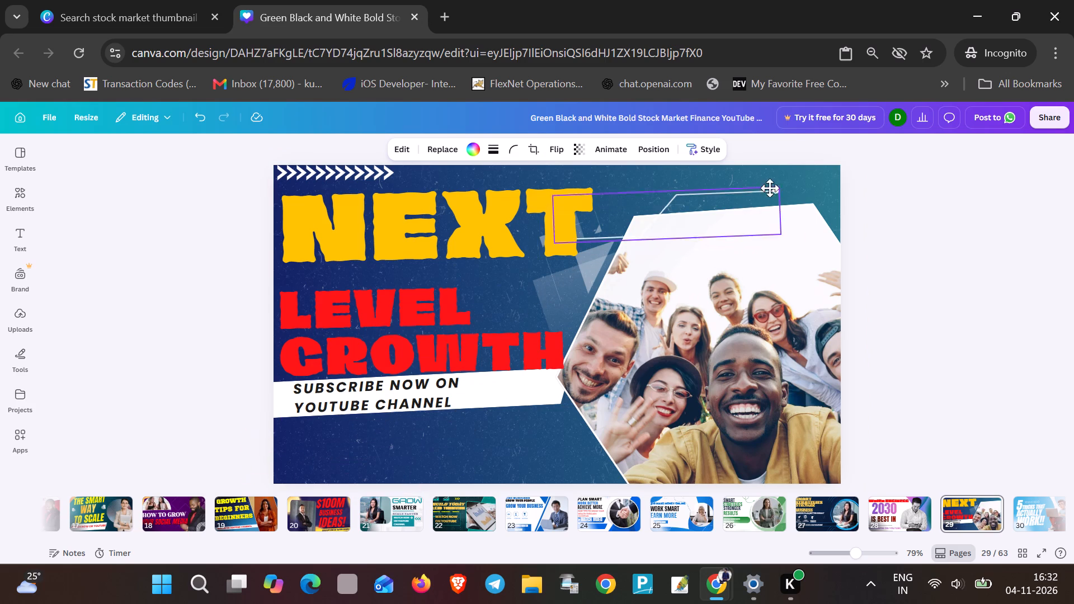
drag(770, 188, 823, 173)
click(504, 431)
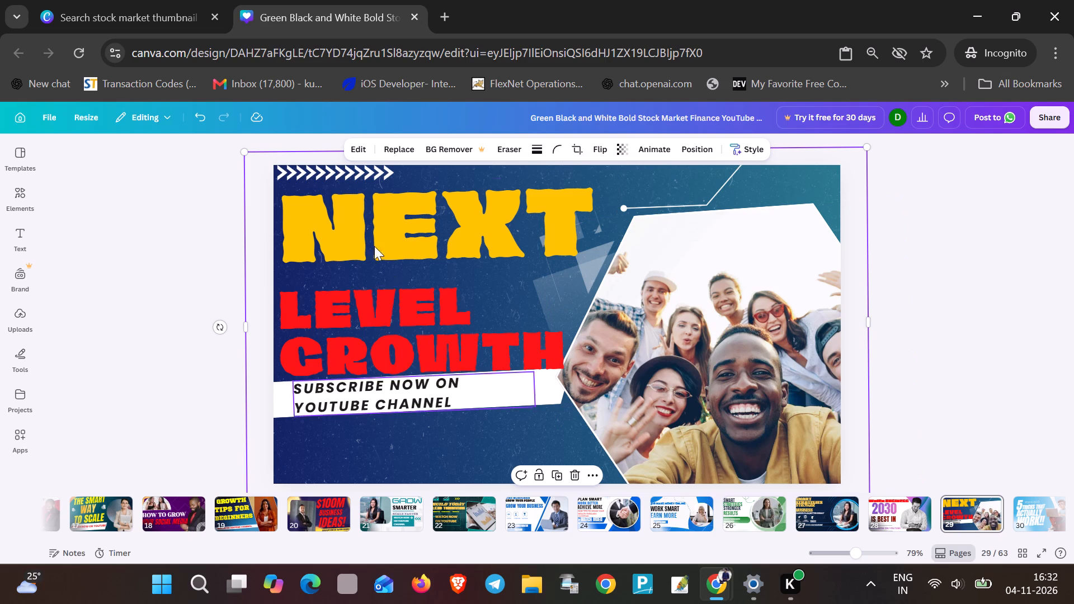
Duplicate the white chevron row and place the copy near the page's bottom-left corner, below the subscribe banner.
click(335, 169)
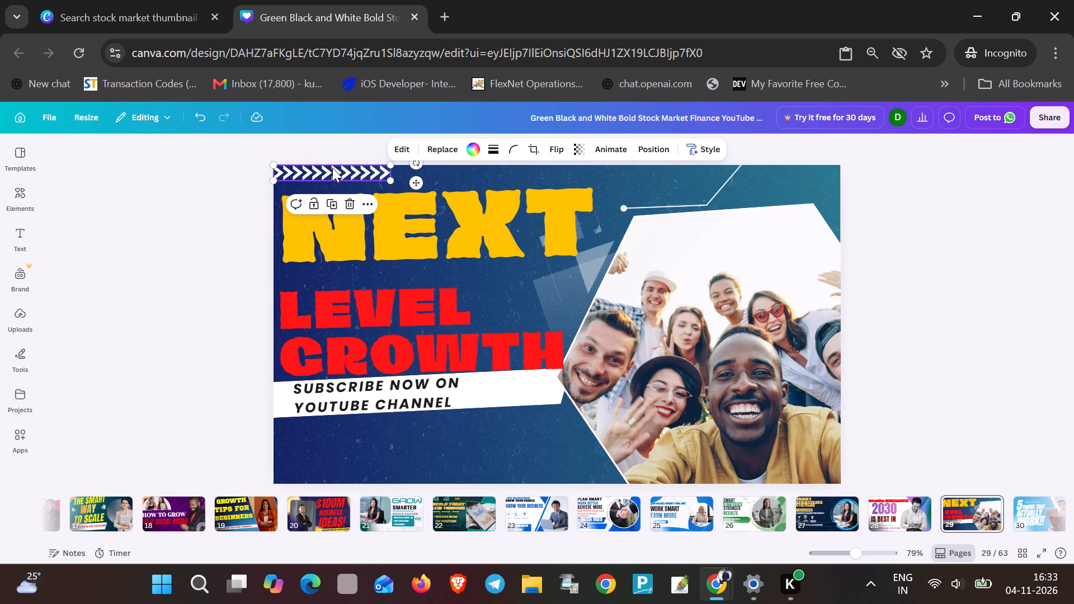
key(ctrl+c)
key(ctrl+v)
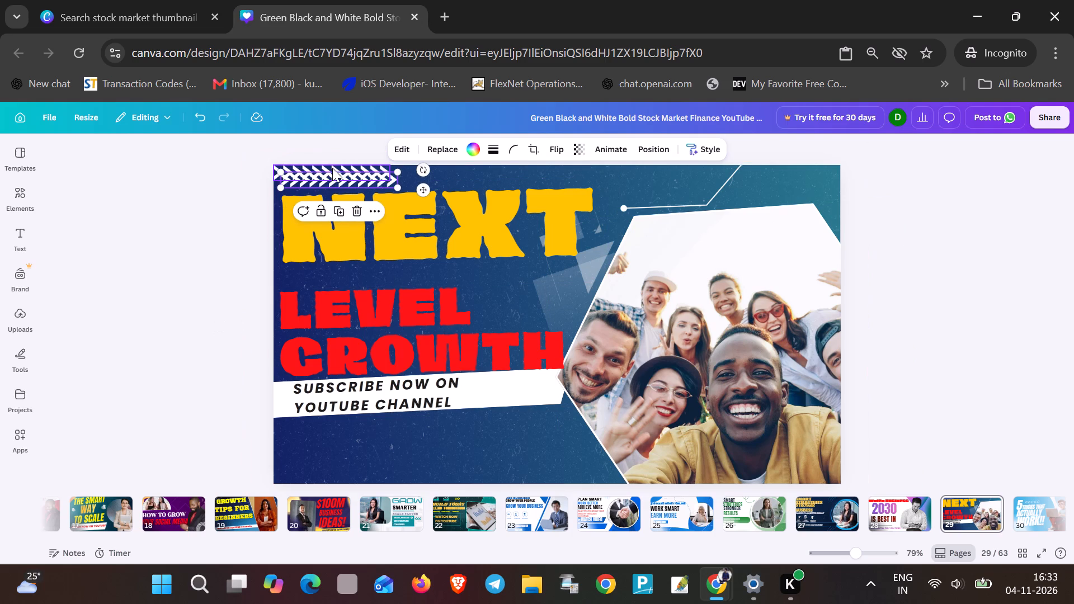
drag(374, 179, 374, 247)
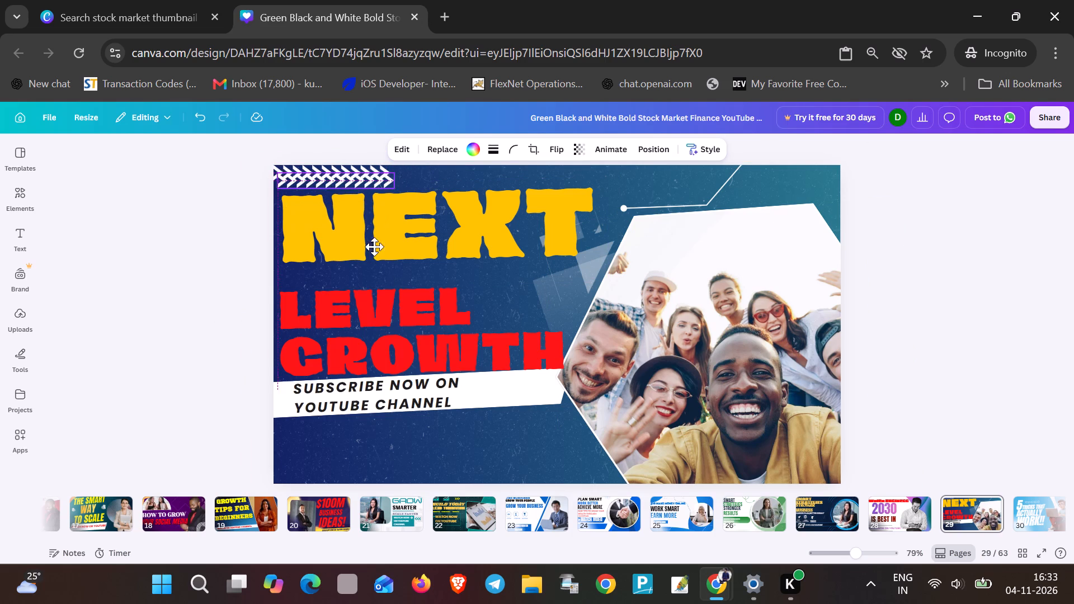
drag(374, 247, 367, 466)
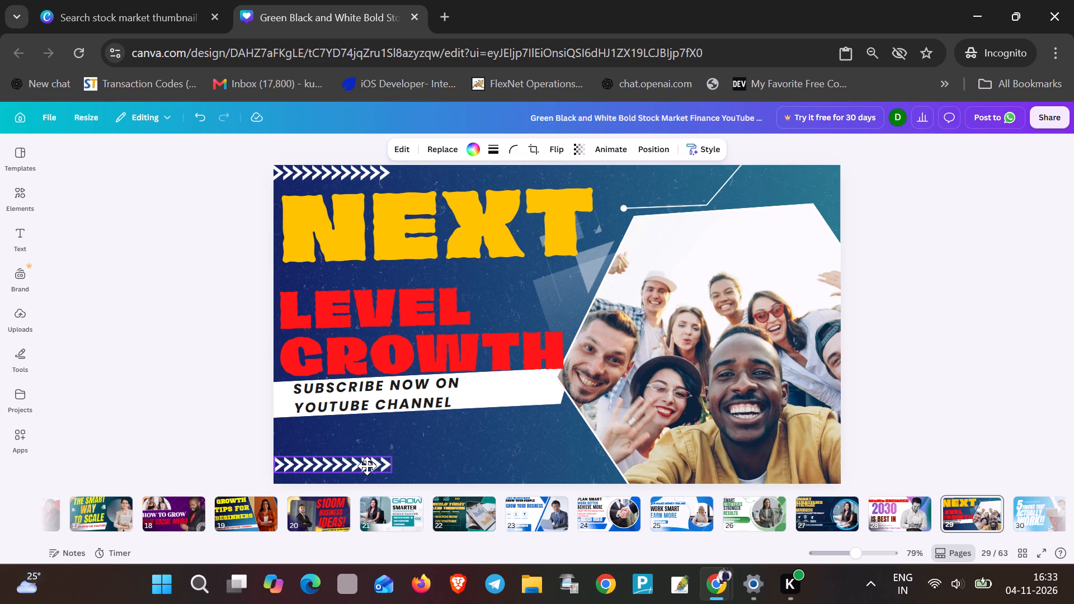
drag(367, 466, 367, 466)
right_click(367, 466)
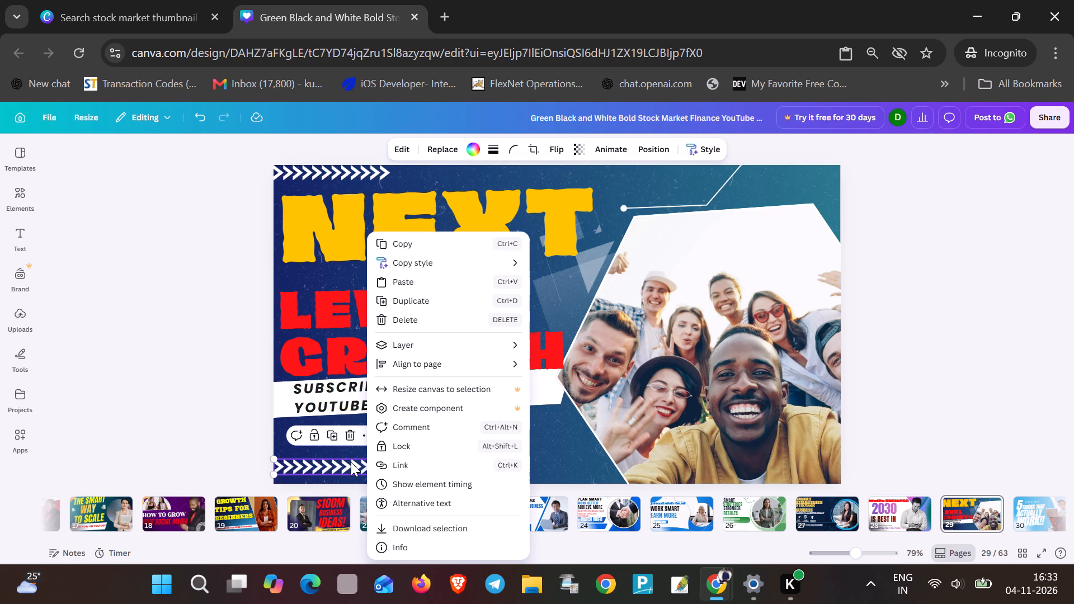
click(351, 462)
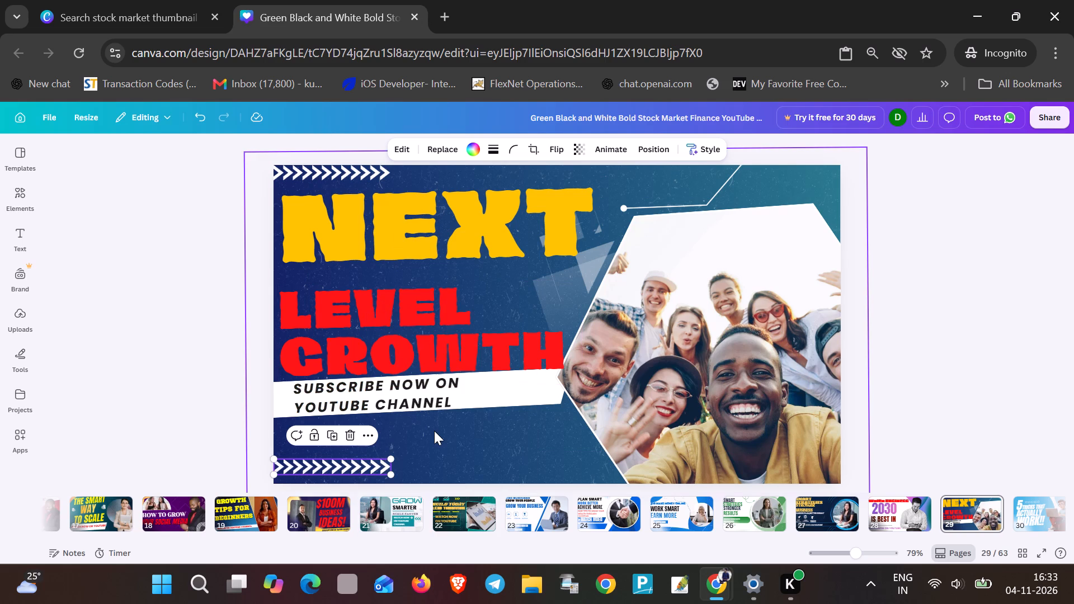
Add another copy of the white chevron row along the page's bottom edge, just beside the group photo.
key(ctrl+v)
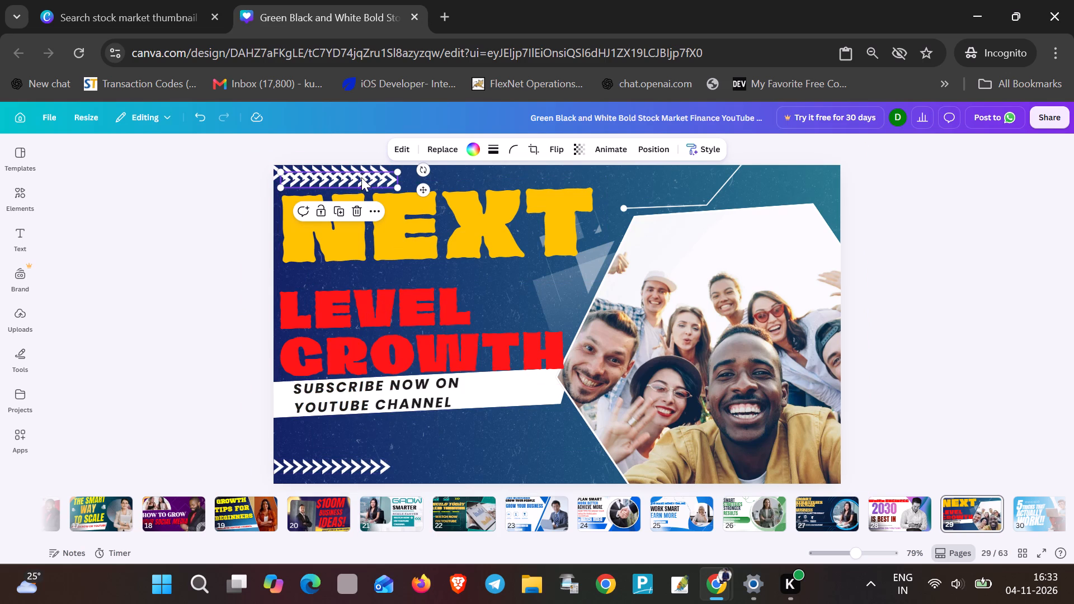
drag(361, 180, 566, 472)
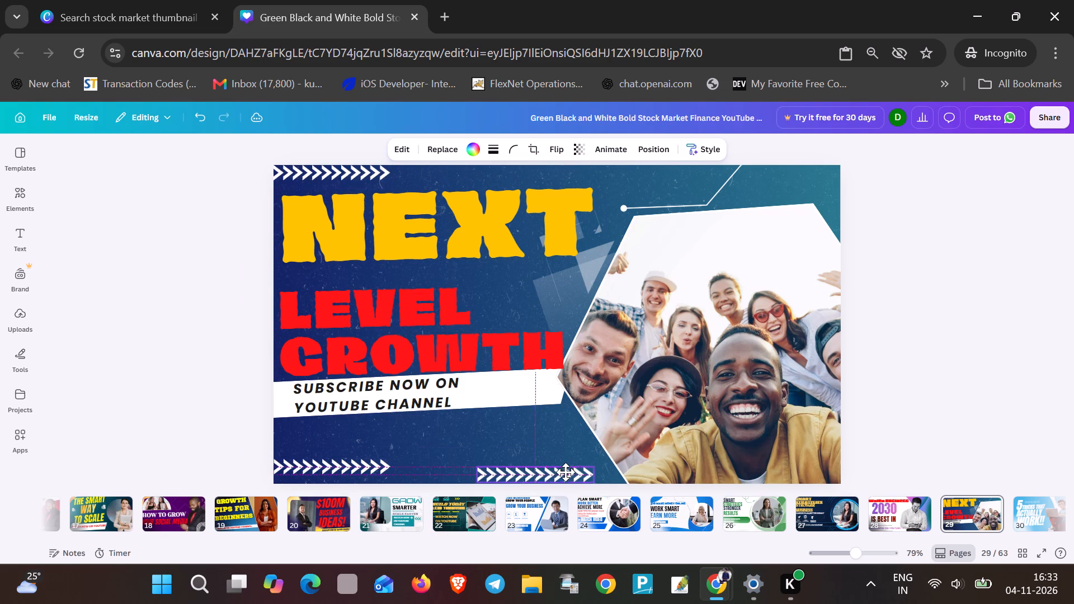
drag(566, 472, 568, 471)
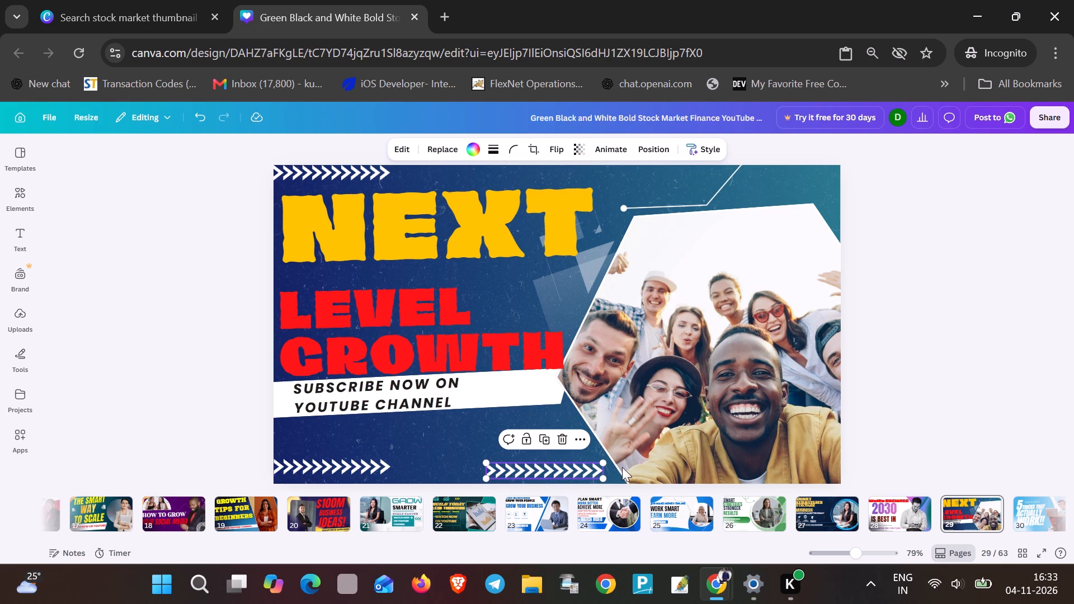
On page 30, move the large 5 into the page's top-left corner, keeping its text as 5.
click(1039, 517)
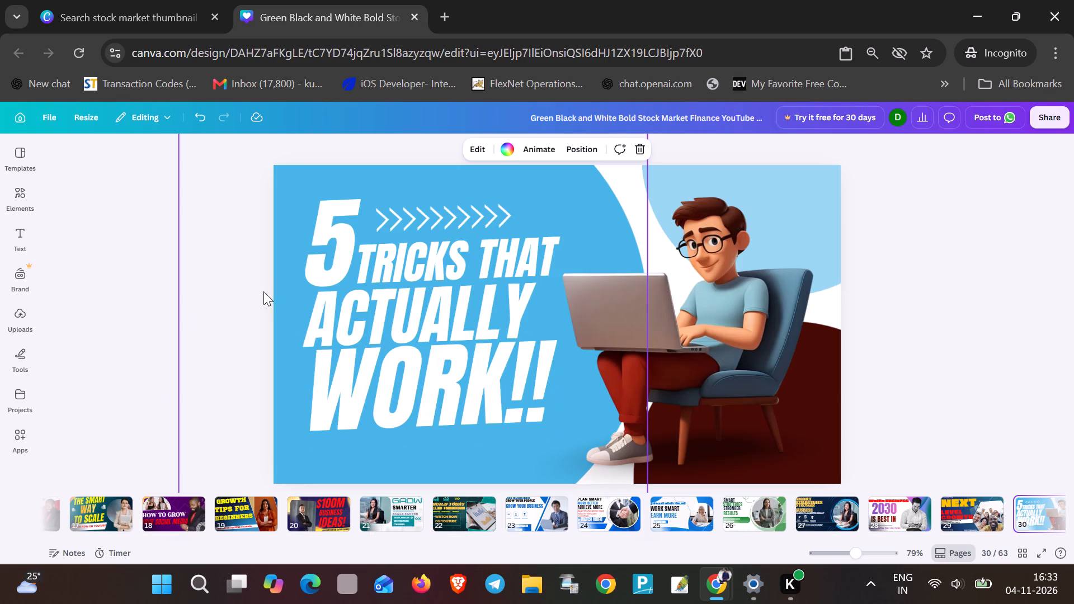
drag(346, 245, 324, 216)
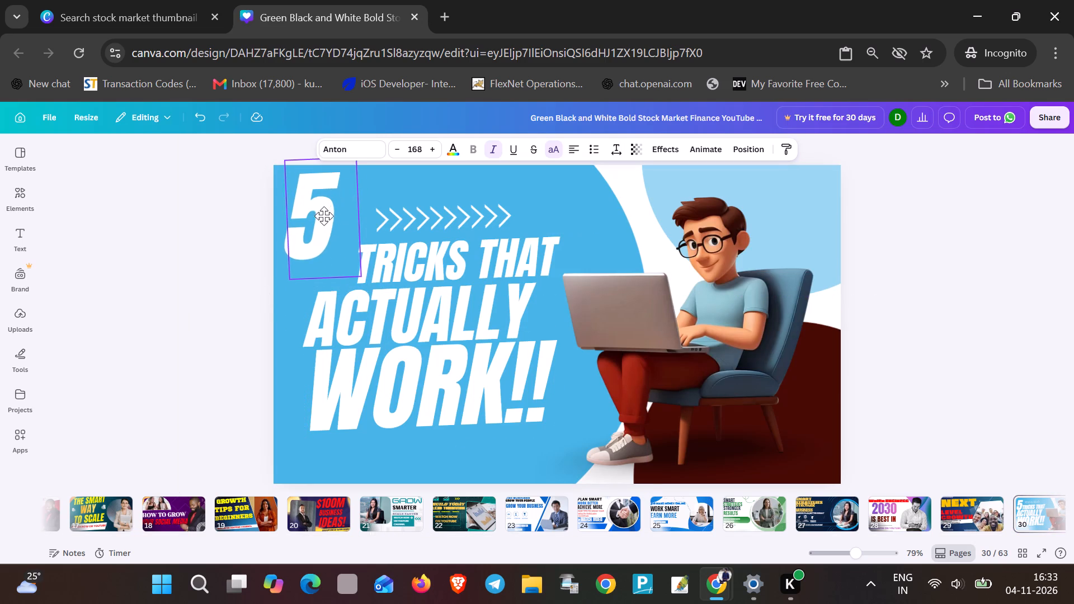
drag(324, 216, 313, 209)
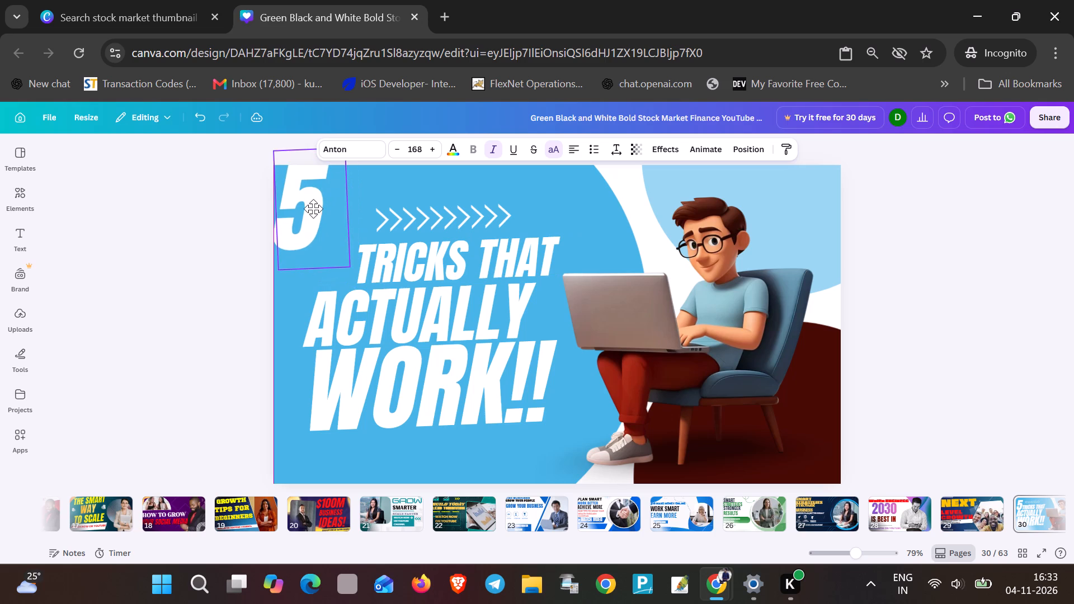
drag(313, 209, 313, 211)
double_click(313, 211)
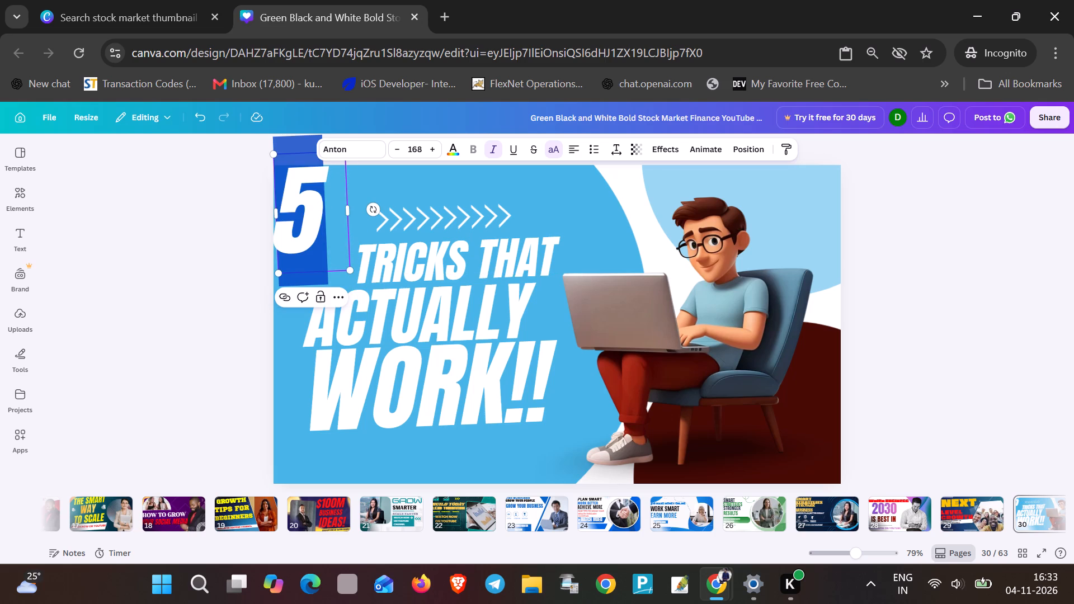
key(5)
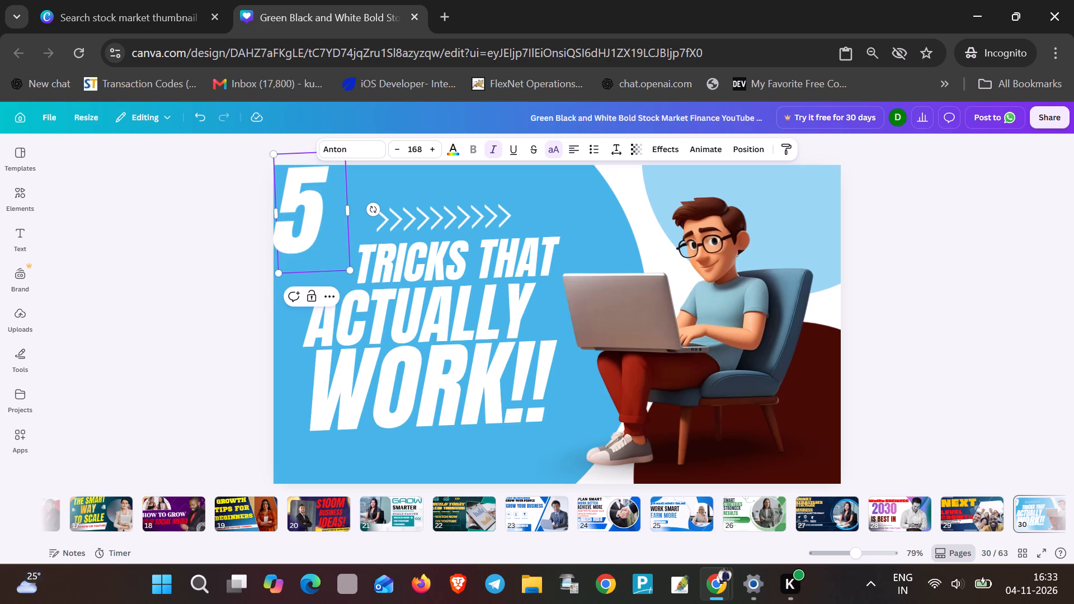
Recolour the large 5 with the purple-to-pink gradient.
drag(321, 214, 289, 197)
click(454, 152)
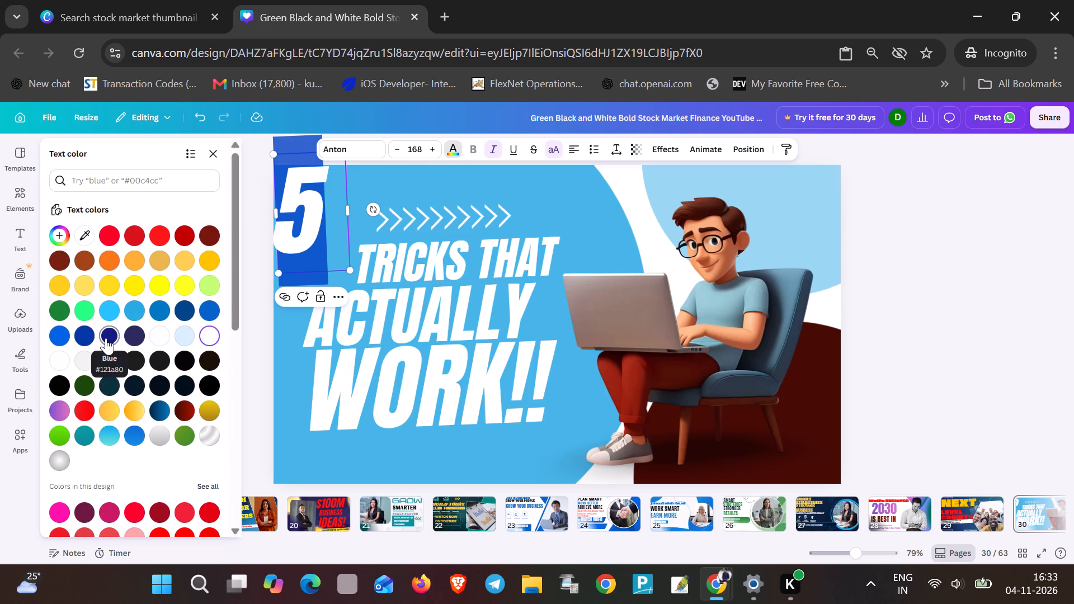
click(61, 421)
click(357, 393)
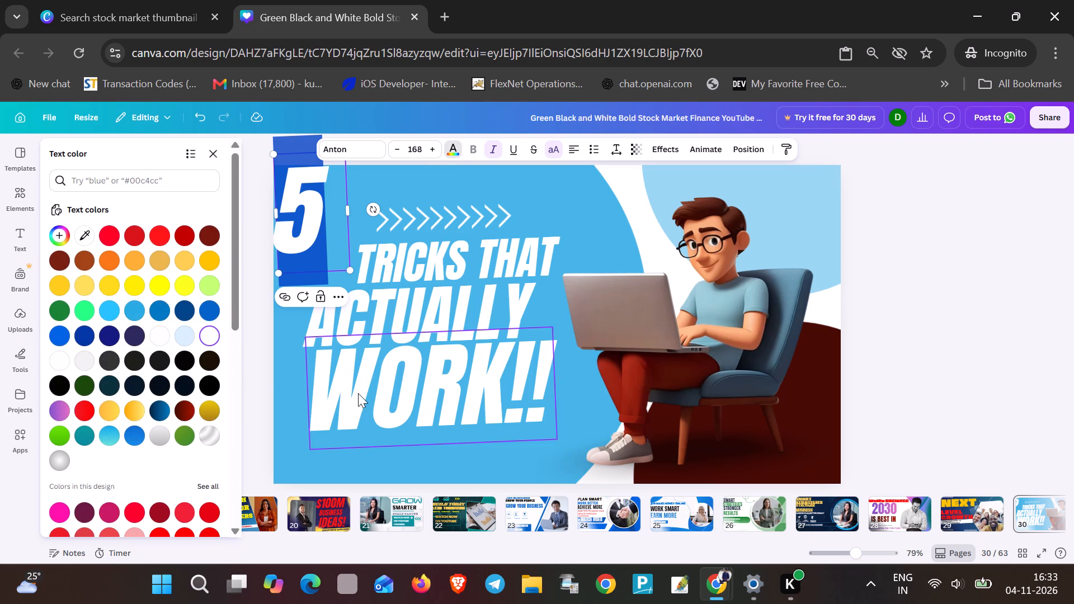
triple_click(290, 215)
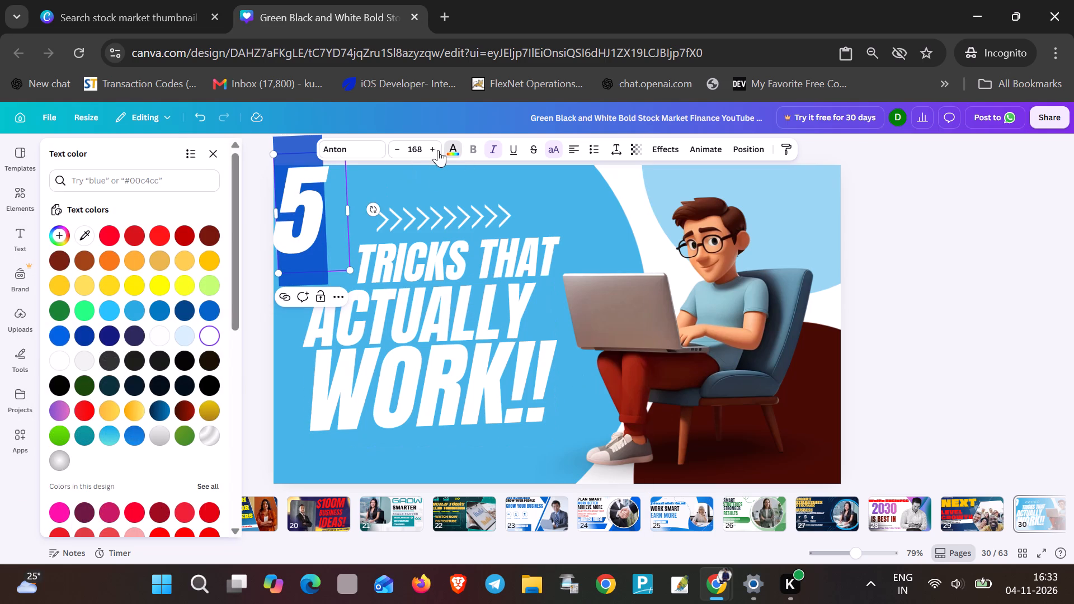
click(60, 412)
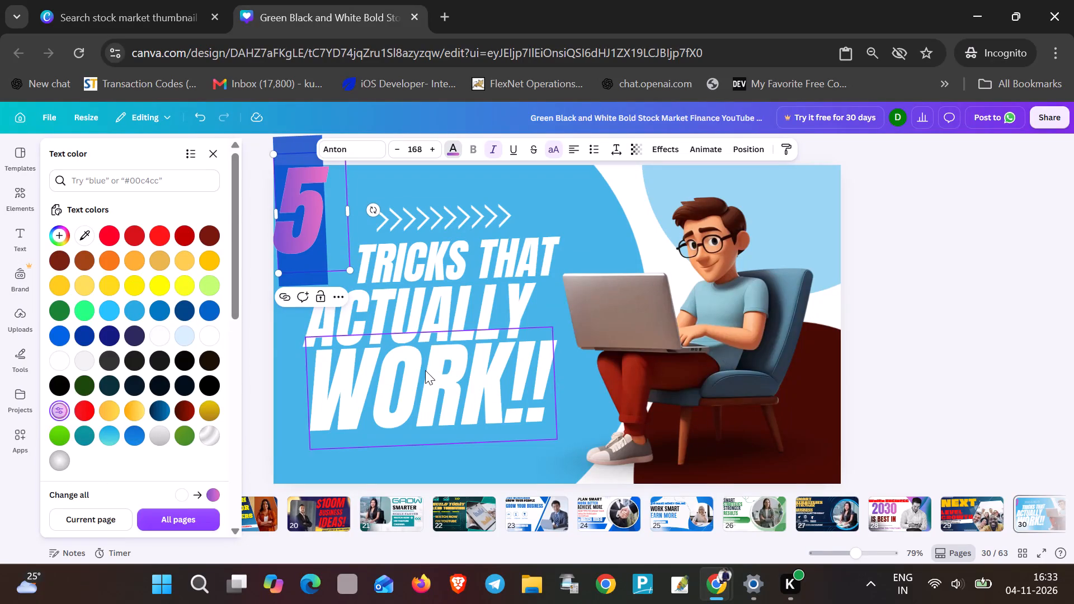
click(425, 370)
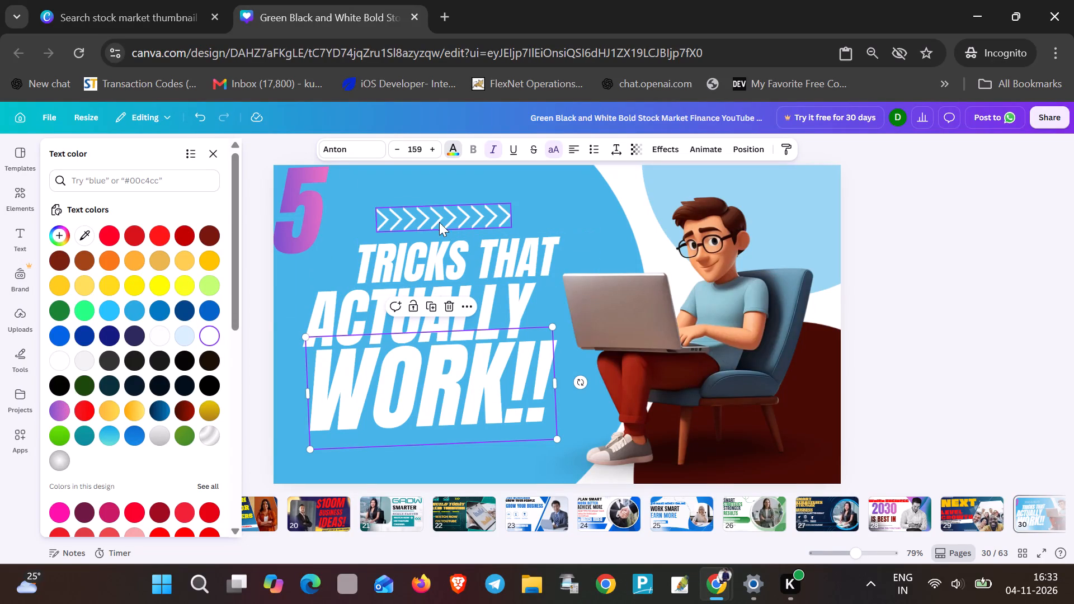
Move the white chevron row up to the page's top edge, directly beside the 5.
drag(446, 217, 401, 179)
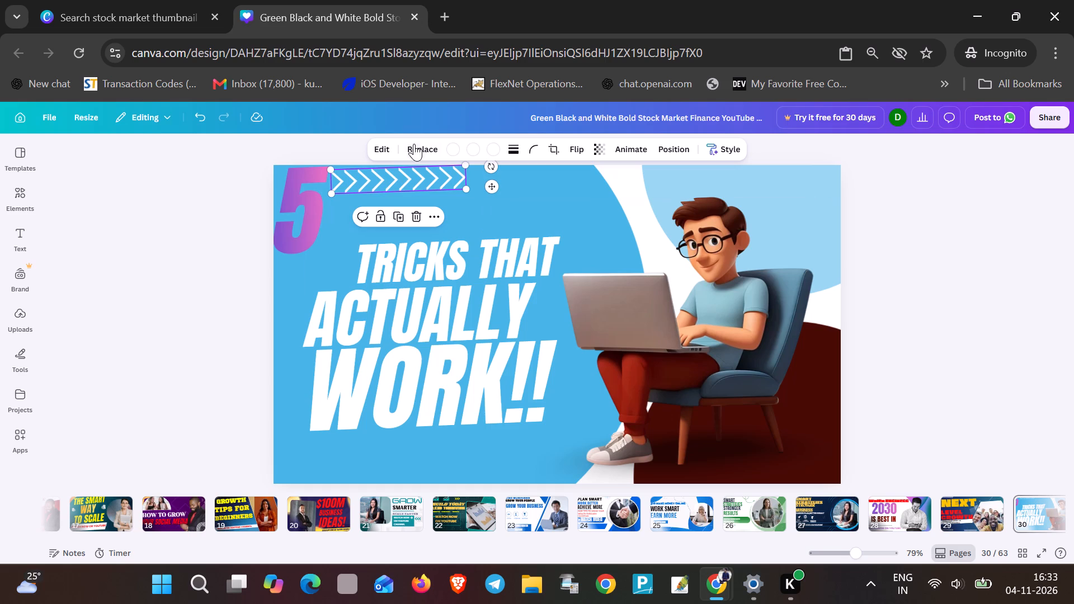
click(430, 173)
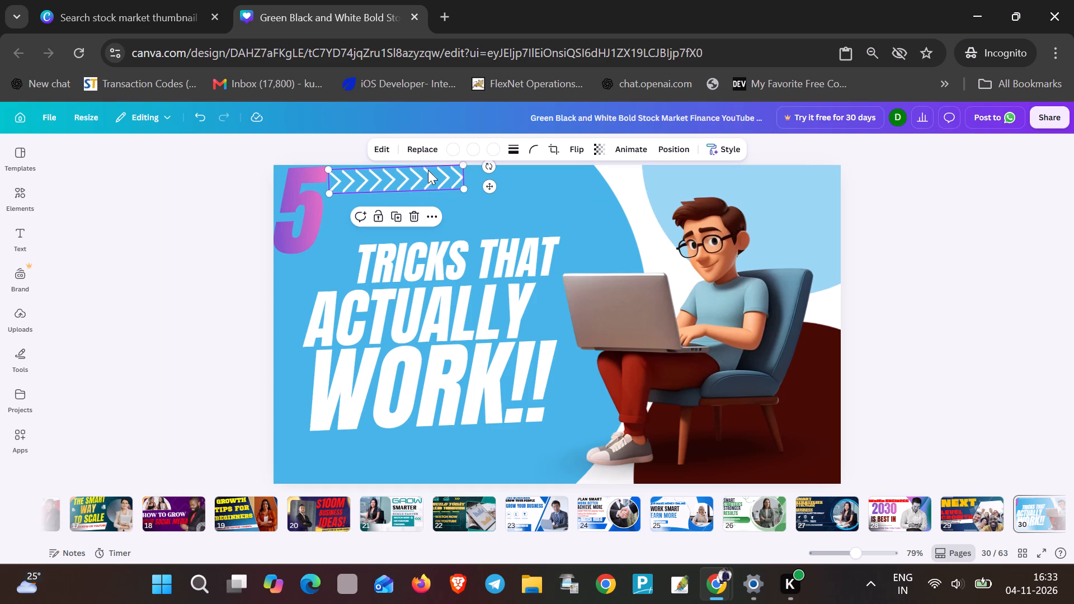
Move the TRICKS THAT line up beneath the chevron row beside the 5, and re-enter its text as TRICKS THAT.
drag(530, 251, 486, 201)
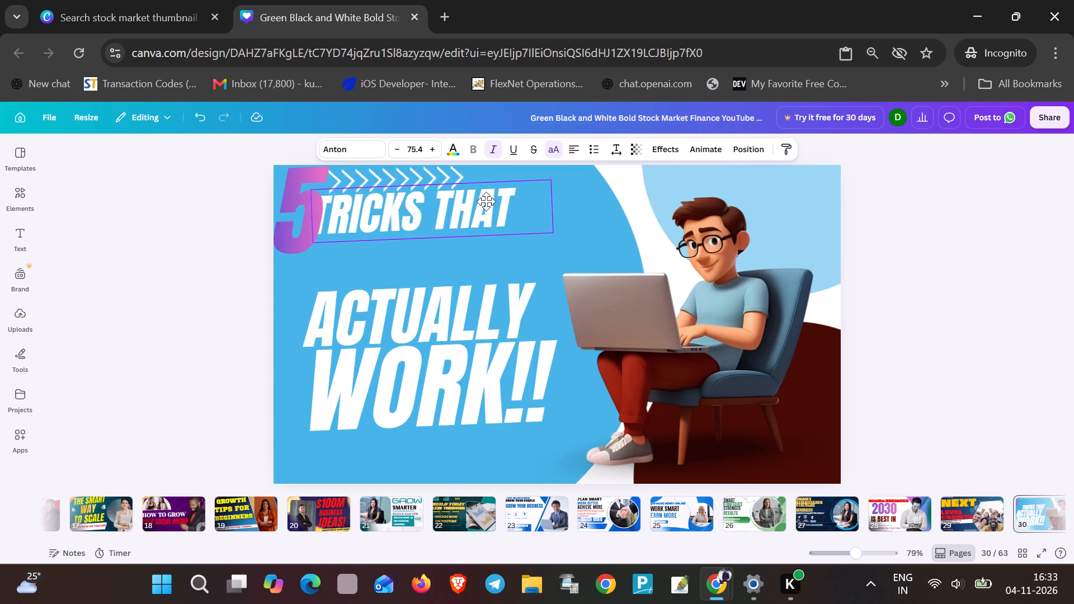
drag(486, 201, 500, 209)
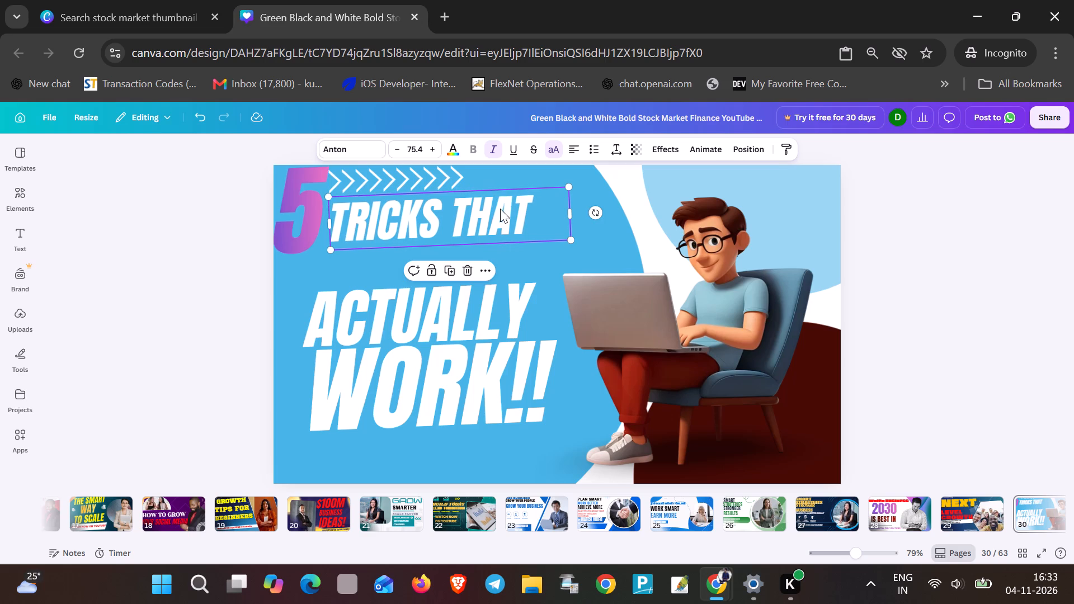
double_click(500, 209)
text(TRICKS THAT)
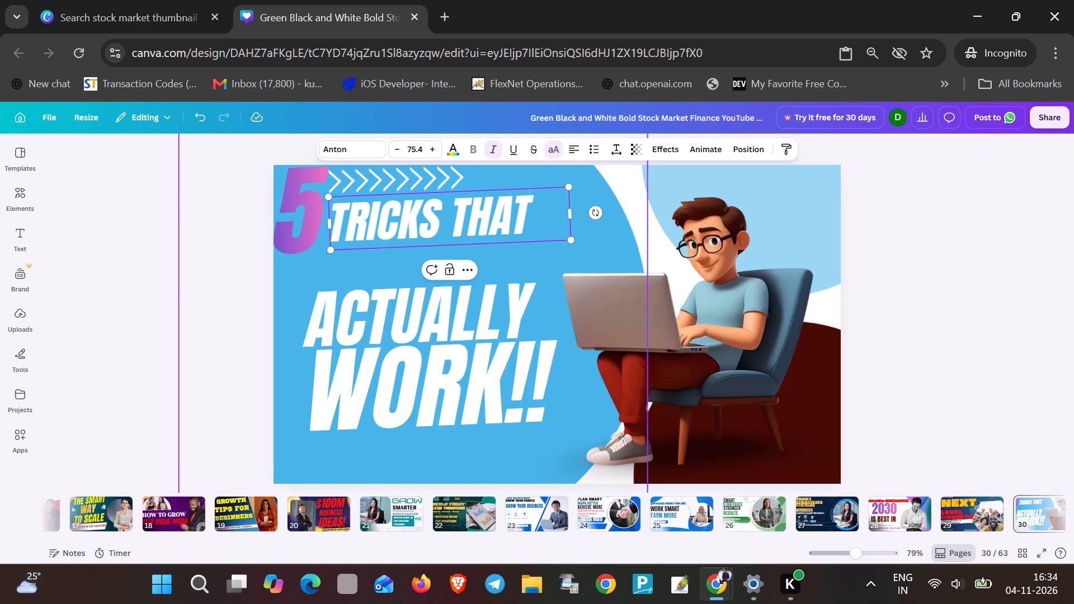
click(474, 240)
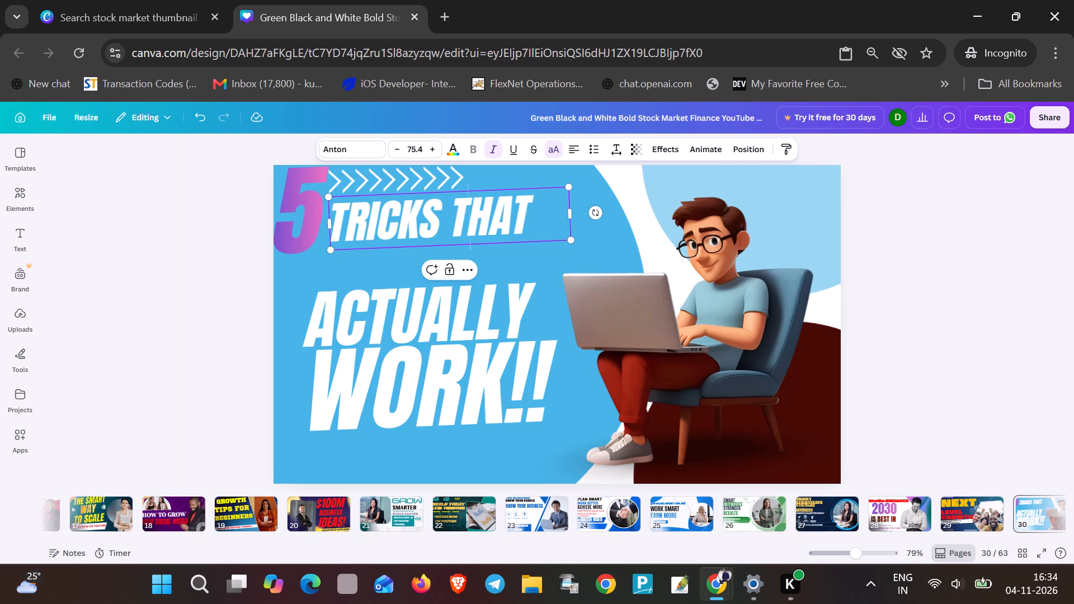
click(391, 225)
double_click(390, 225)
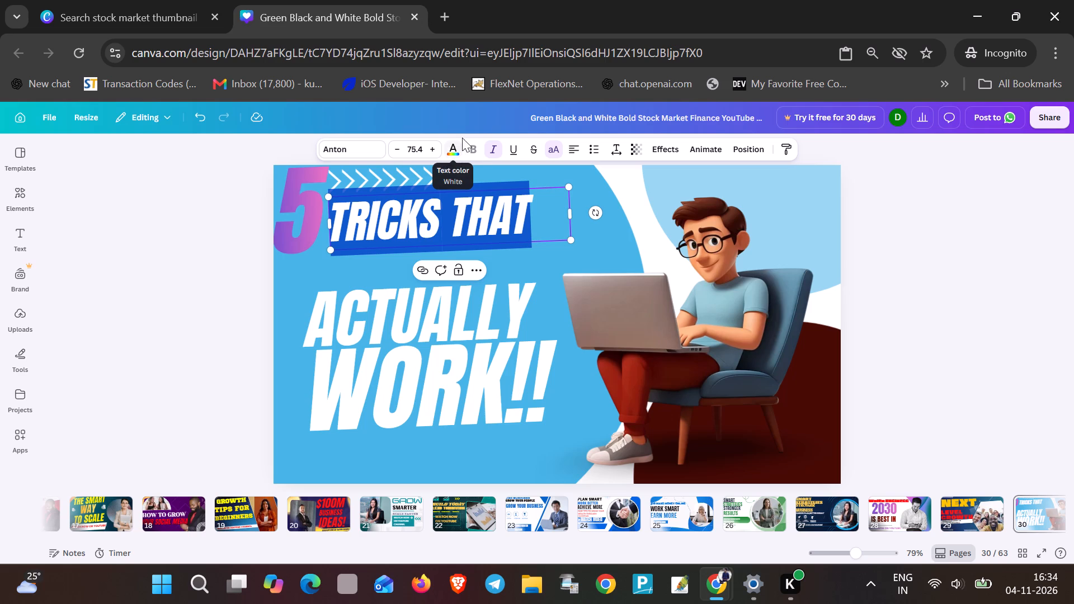